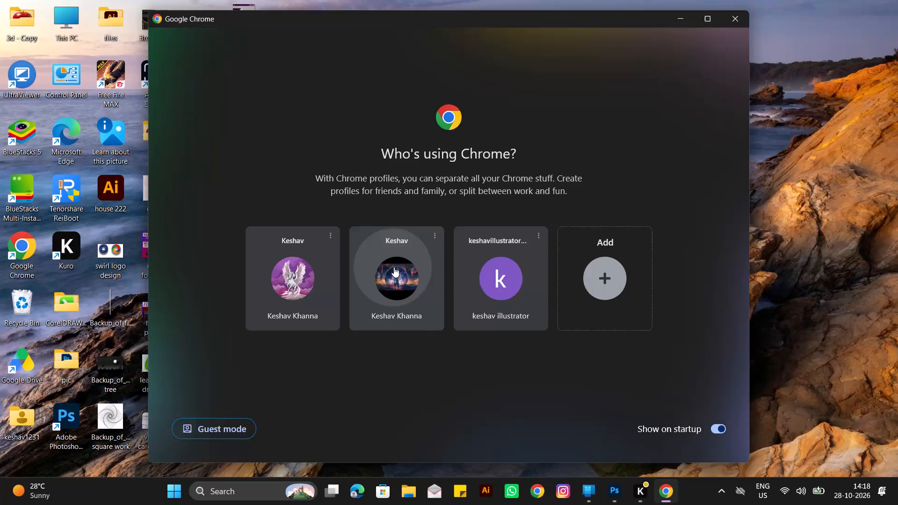
Search Google Images for "water bottle" in a maximized browser window and browse the results.
left_click(602, 142)
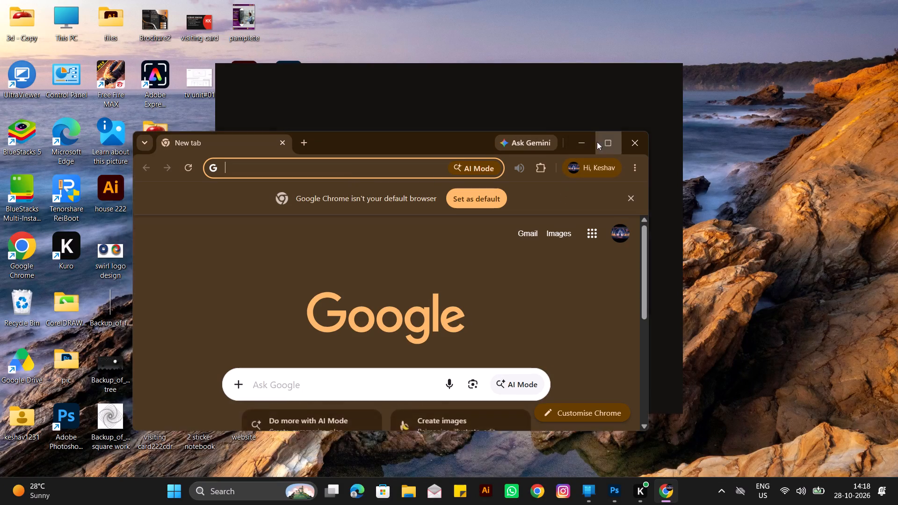
type("water")
key("space")
type("bottl")
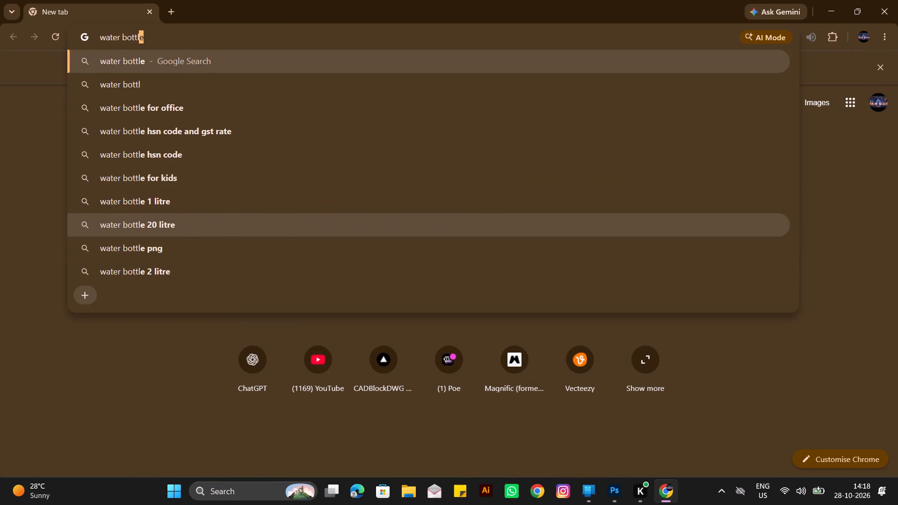
key("BackSpace")
key("e")
key("Return")
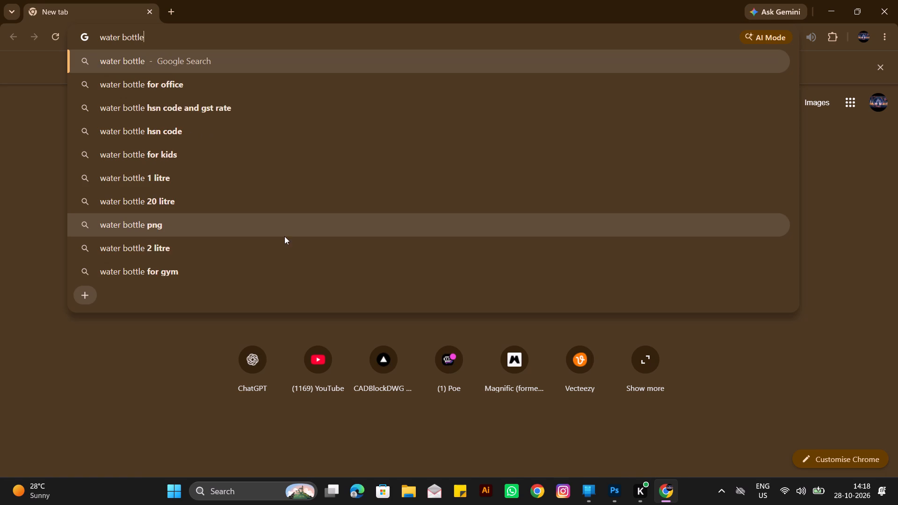
left_click(250, 149)
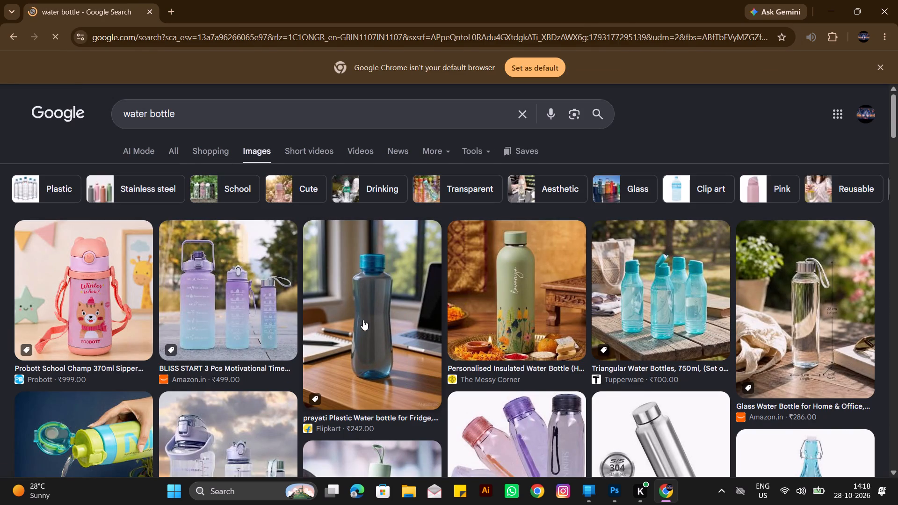
scroll(364, 321, "down", 3)
scroll(307, 386, "down", 3)
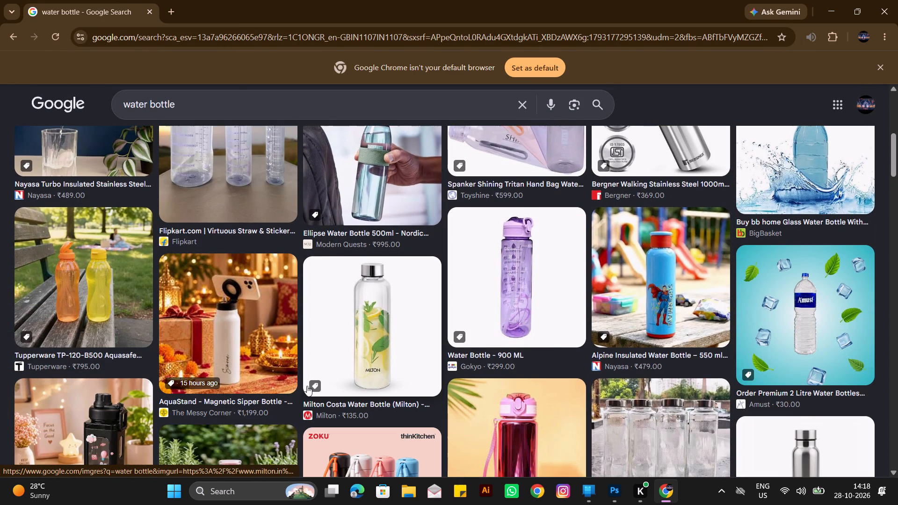
Refine the image search to "water bottle png".
left_click(232, 80)
left_click(234, 87)
left_click(238, 107)
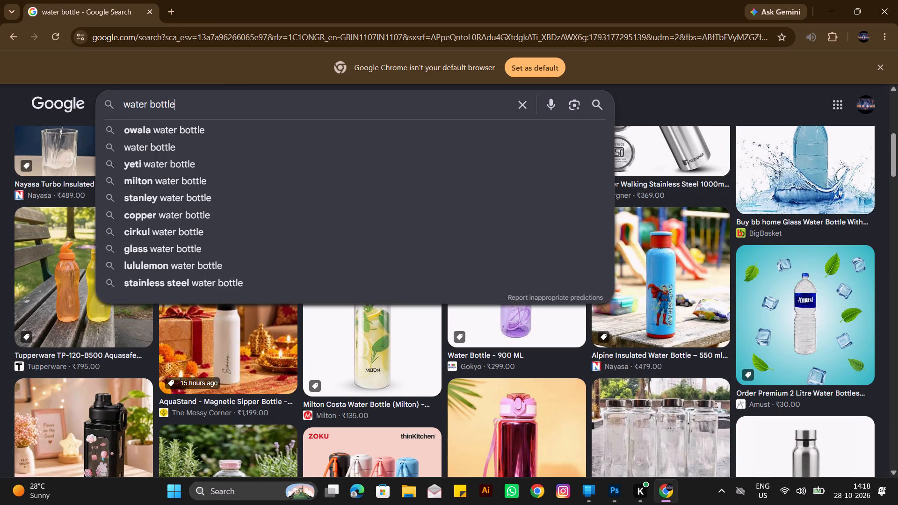
key("space")
type("png")
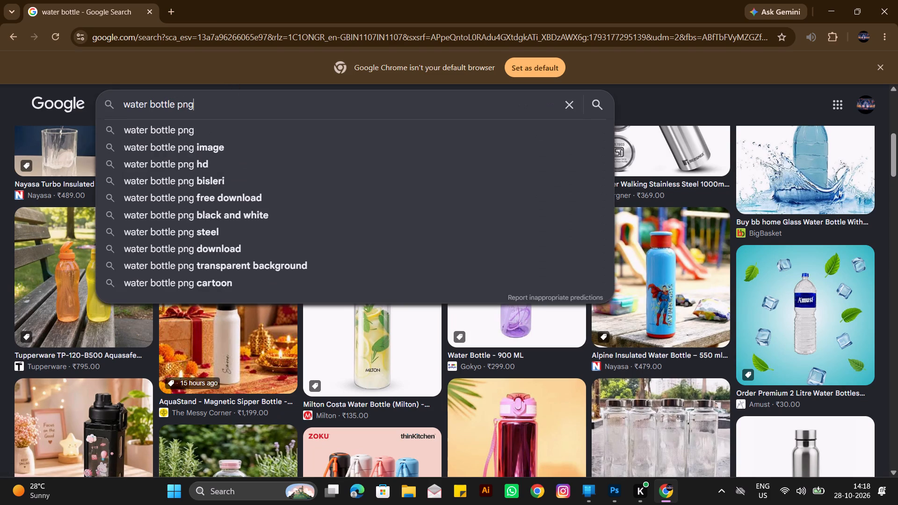
key("Return")
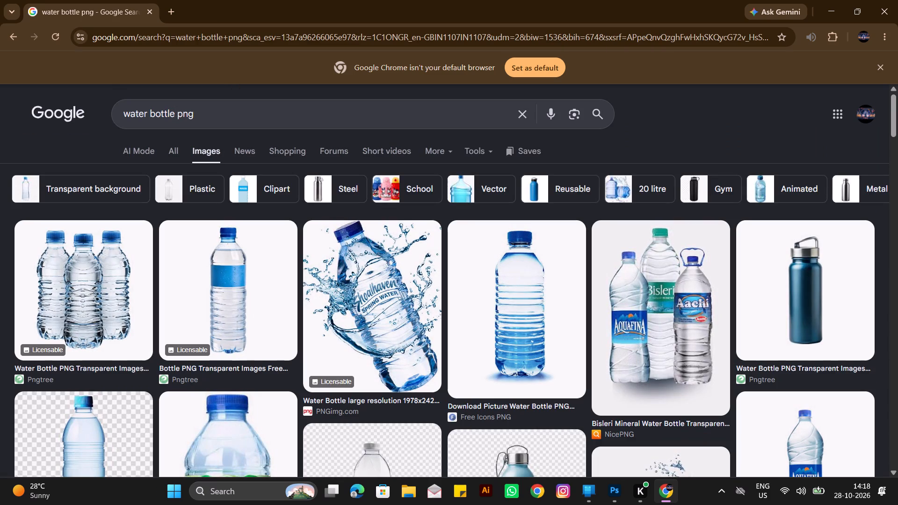
Save the pink thinksport flask image to the Downloads folder as a JPEG under its suggested name, then minimize the browser.
scroll(601, 277, "down", 6)
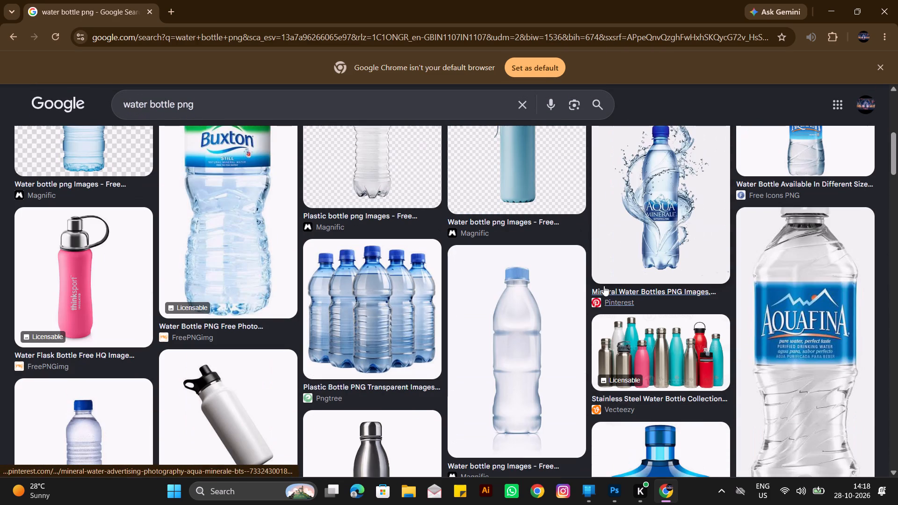
right_click(81, 274)
left_click(128, 387)
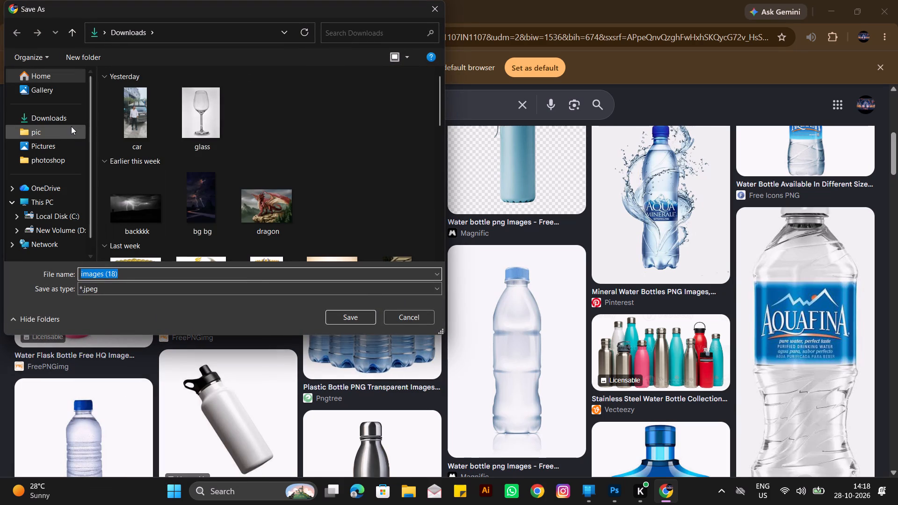
left_click(353, 318)
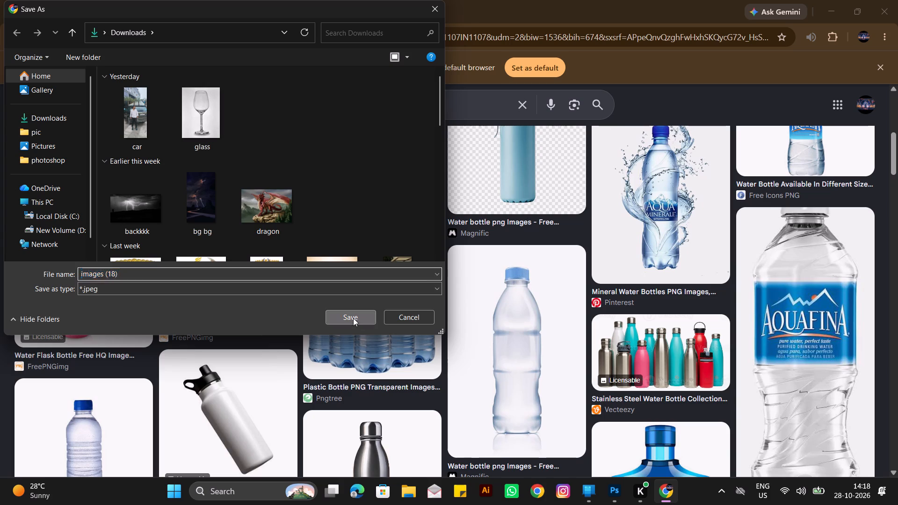
left_click(839, 6)
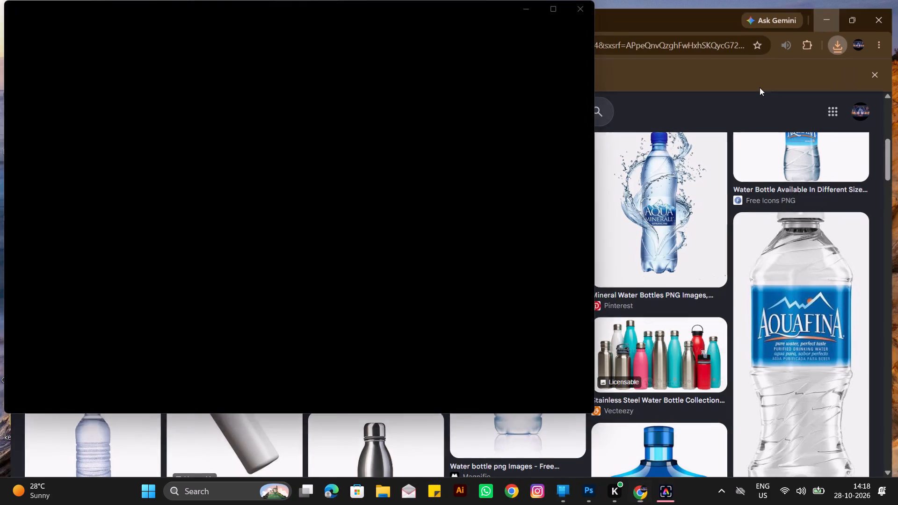
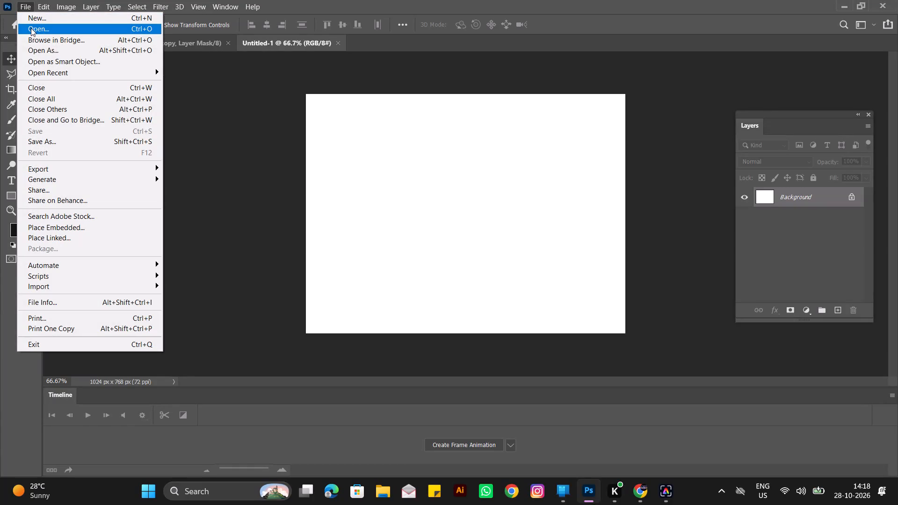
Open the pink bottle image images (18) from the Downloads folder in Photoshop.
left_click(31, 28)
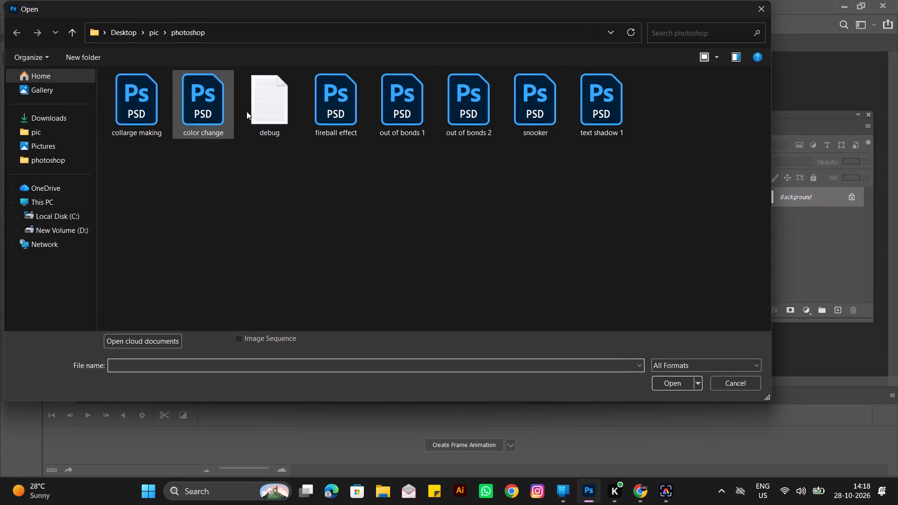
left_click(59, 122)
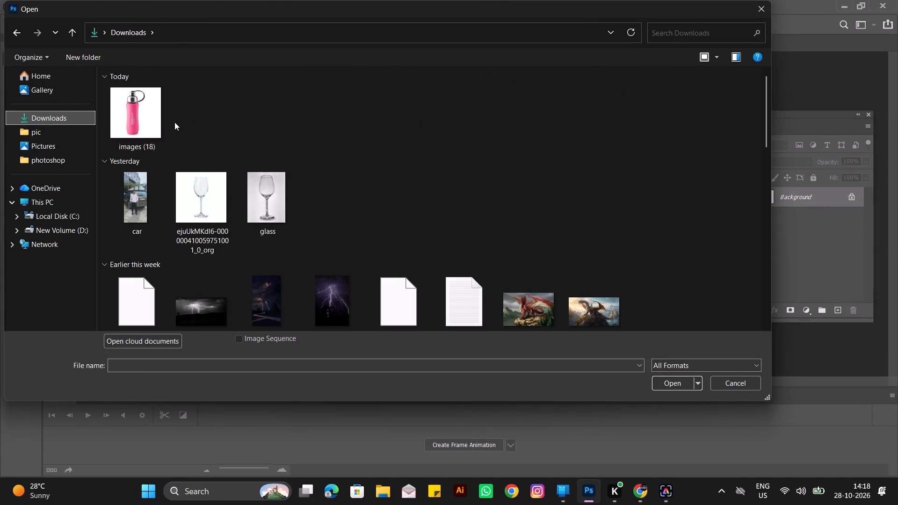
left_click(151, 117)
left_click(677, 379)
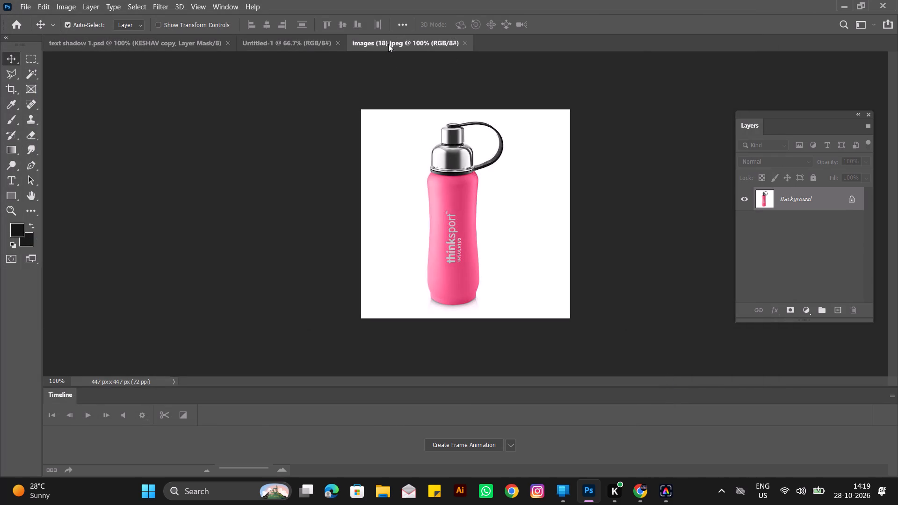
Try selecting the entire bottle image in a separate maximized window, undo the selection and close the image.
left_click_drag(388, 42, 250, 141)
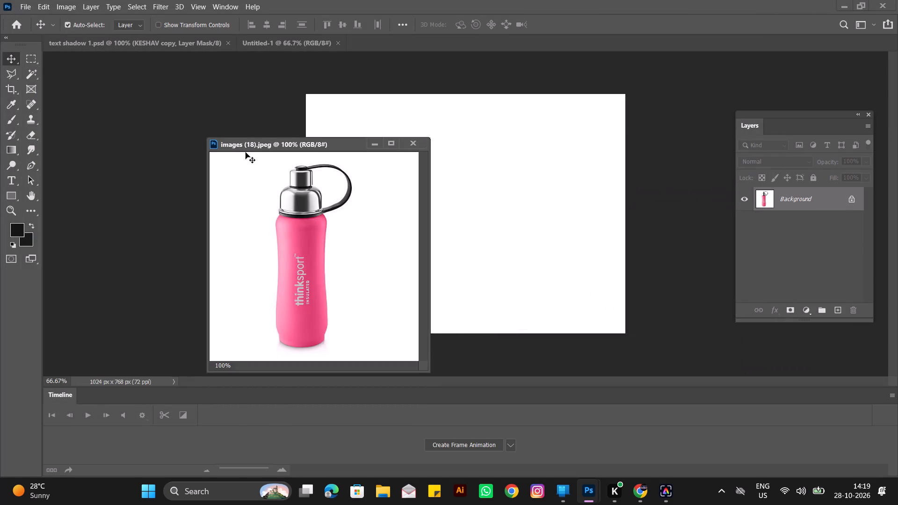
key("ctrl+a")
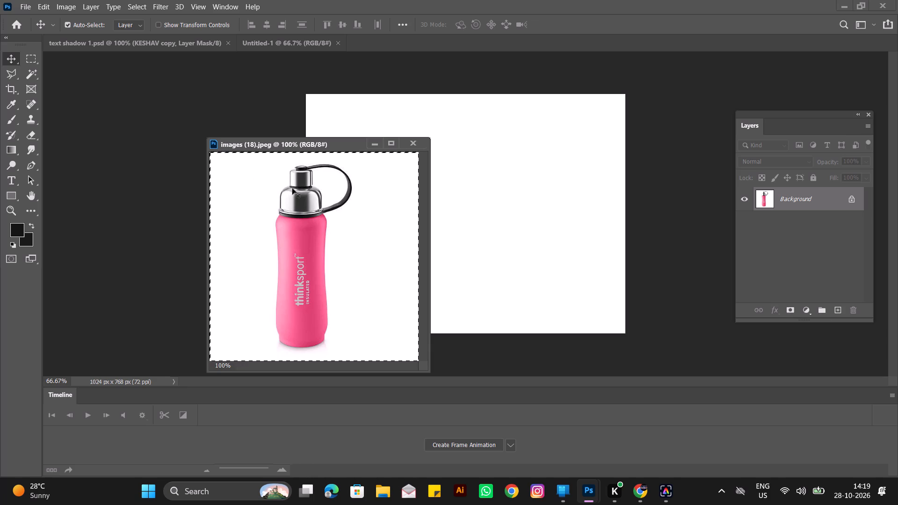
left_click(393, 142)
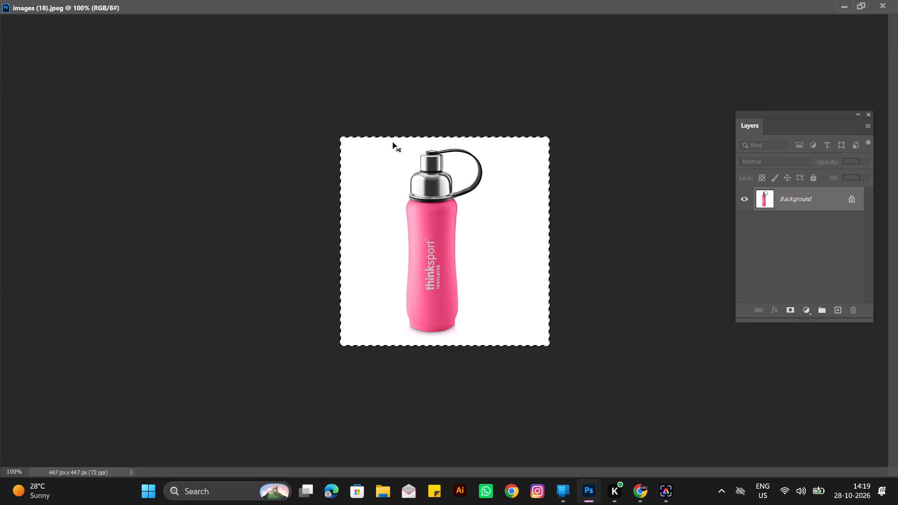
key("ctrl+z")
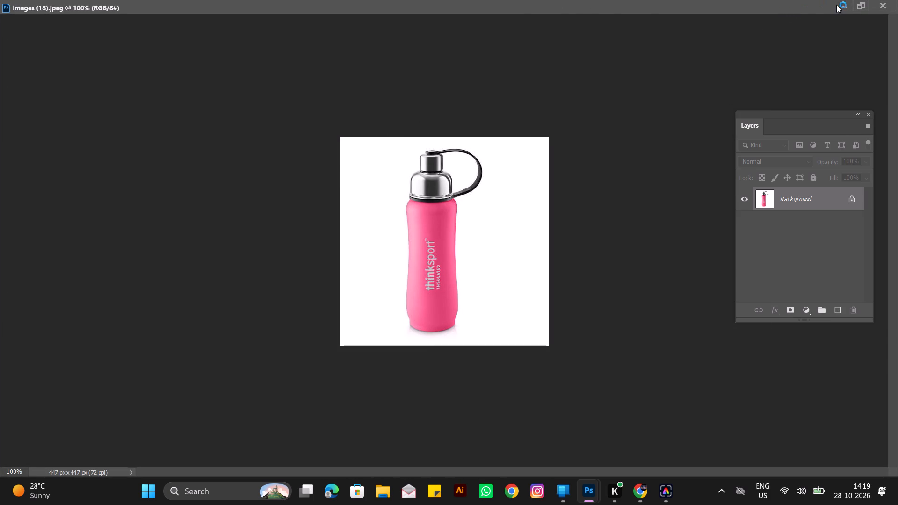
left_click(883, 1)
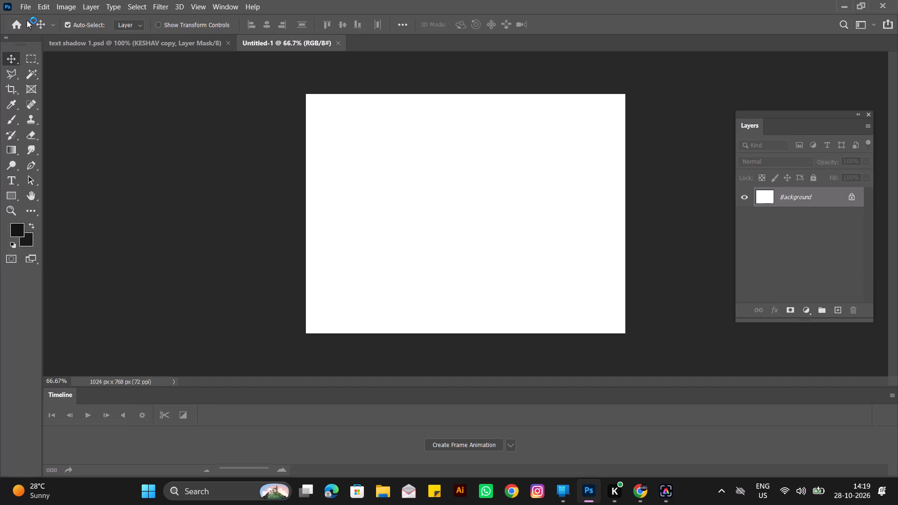
Open the images (18) bottle picture from the Downloads folder as a docked document.
left_click(23, 7)
left_click(42, 25)
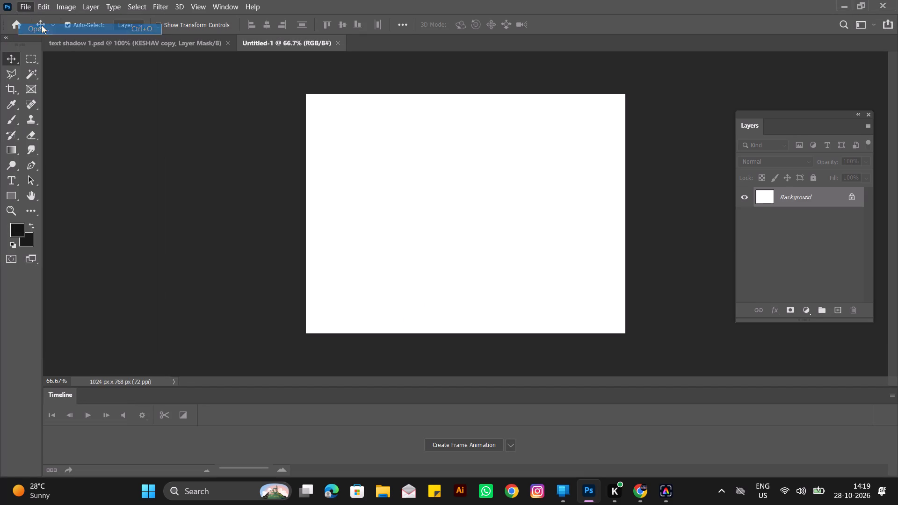
left_click(132, 131)
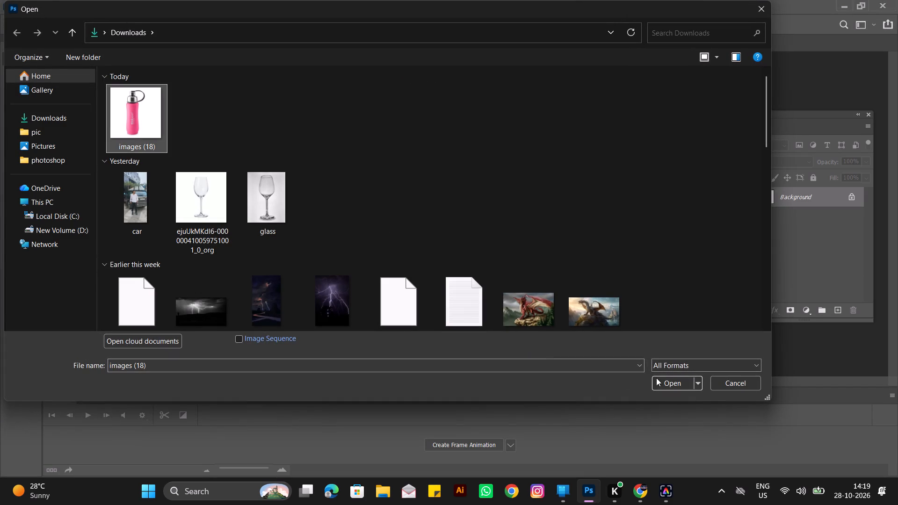
left_click(678, 386)
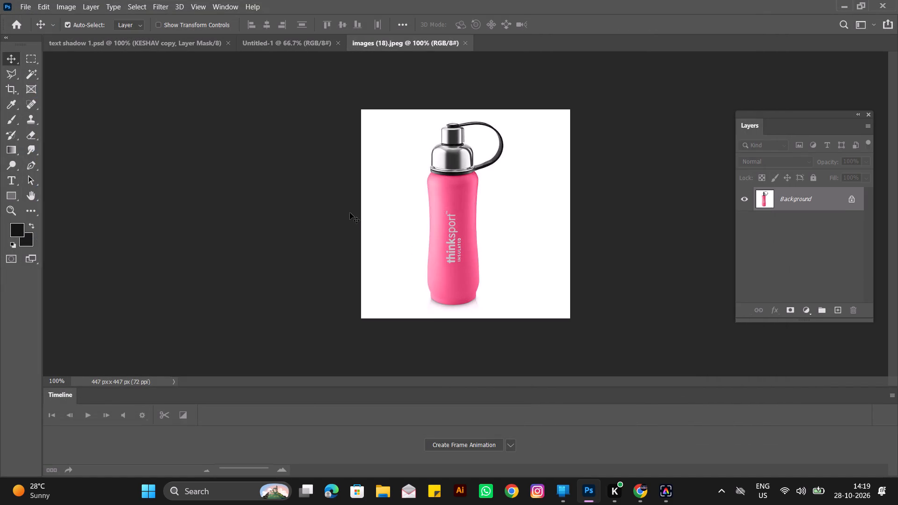
Start a Magnetic Lasso outline at the cap's top left corner and trace the steel cap's left edge down to the black collar.
left_click(29, 76)
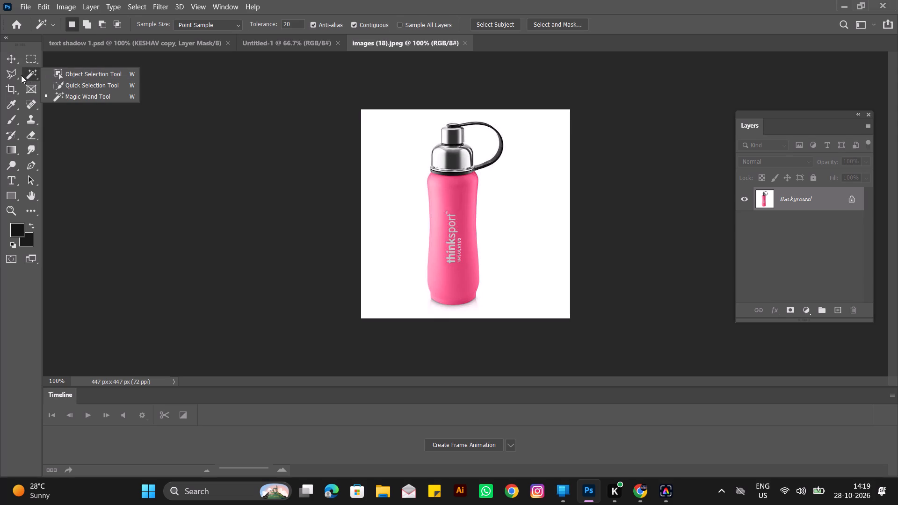
left_click_drag(19, 72, 48, 84)
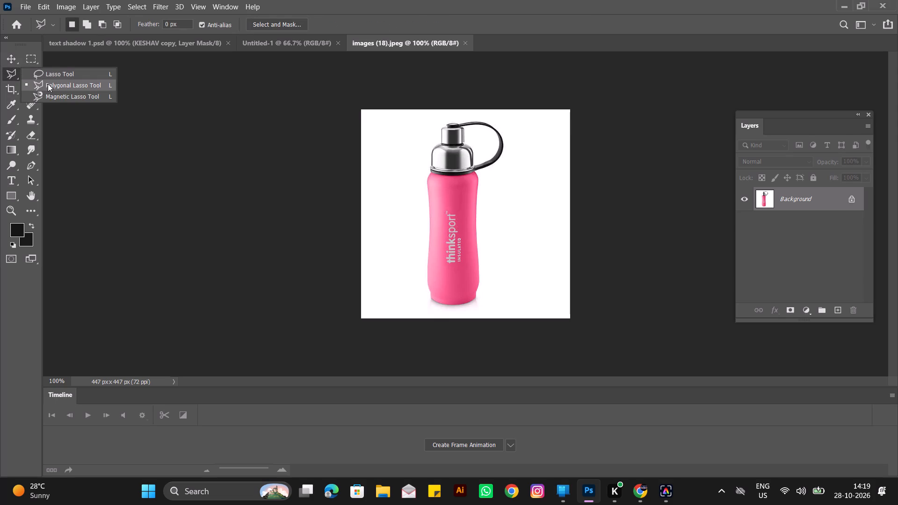
left_click_drag(48, 84, 54, 89)
left_click_drag(54, 89, 58, 96)
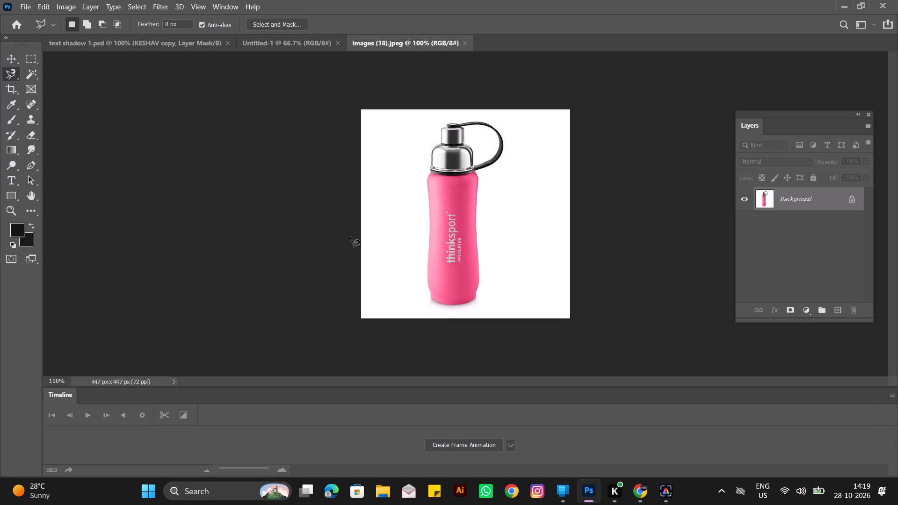
key("ctrl+plus")
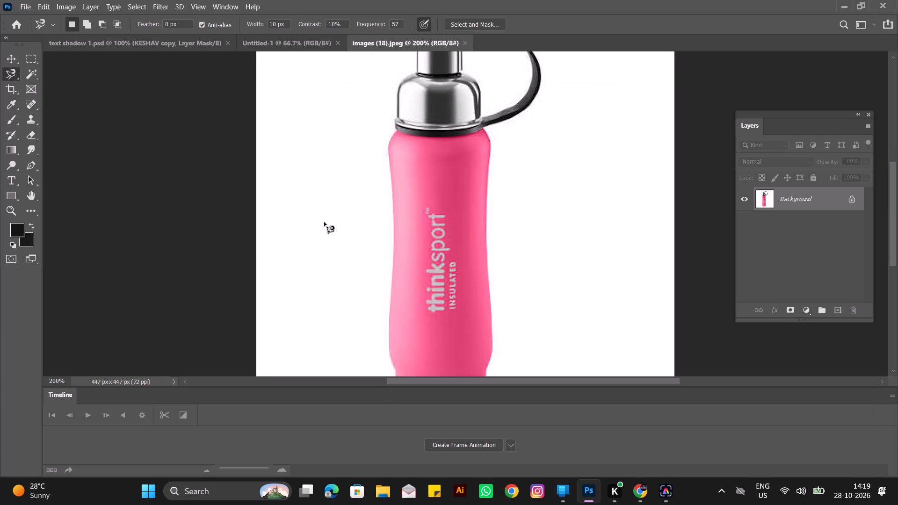
scroll(390, 164, "up", 5)
left_click_drag(418, 87, 419, 118)
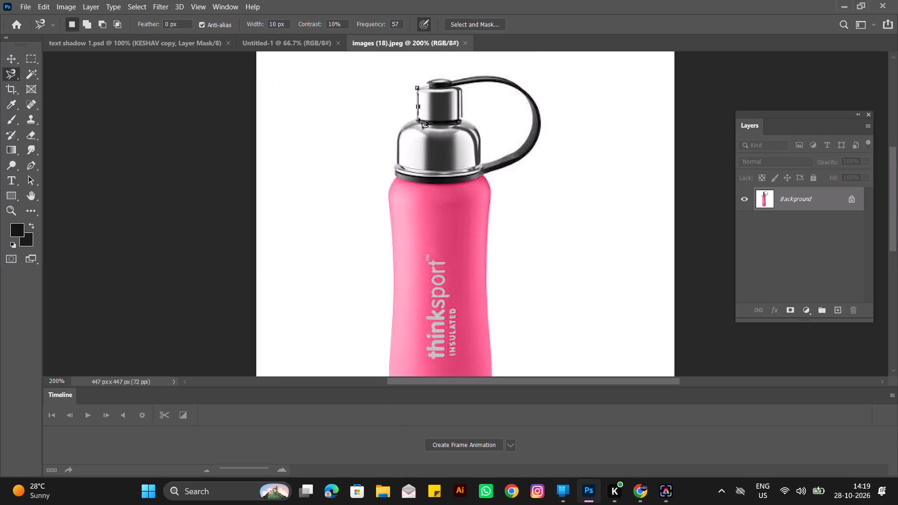
left_click_drag(419, 118, 403, 129)
left_click_drag(403, 129, 397, 164)
left_click_drag(397, 164, 395, 176)
left_click_drag(395, 176, 394, 166)
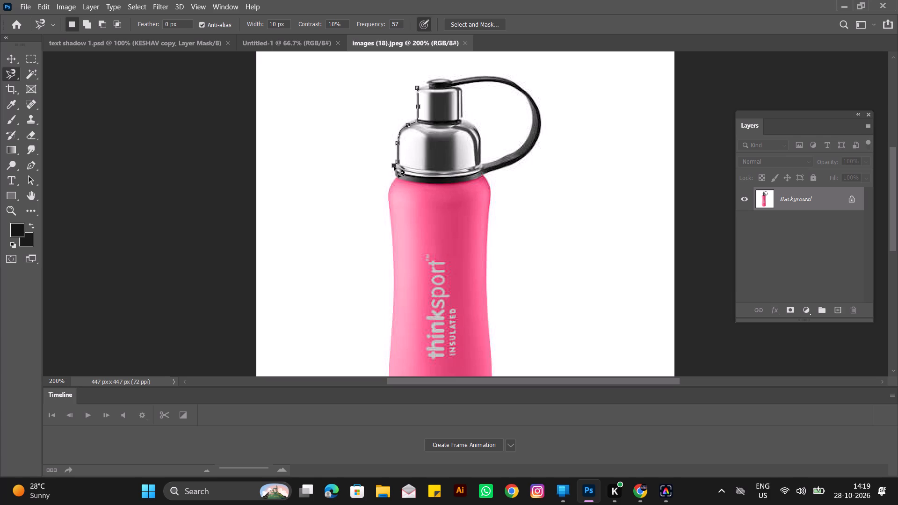
left_click(393, 170)
left_click(393, 172)
left_click(397, 175)
Continue the Magnetic Lasso outline down the left edge of the pink body to the bottle's base.
left_click_drag(398, 176, 388, 197)
left_click_drag(388, 197, 386, 248)
left_click_drag(386, 248, 389, 295)
left_click_drag(389, 295, 389, 304)
scroll(387, 305, "down", 7)
key("space")
key("space")
key("space")
key("space")
key("space")
key("space")
key("space")
key("space")
key("space")
key("space")
key("space")
key("space")
key("space")
key("space")
key("space")
key("space")
key("space")
key("space")
key("space")
key("space")
scroll(375, 294, "down", 5)
left_click_drag(390, 358, 388, 244)
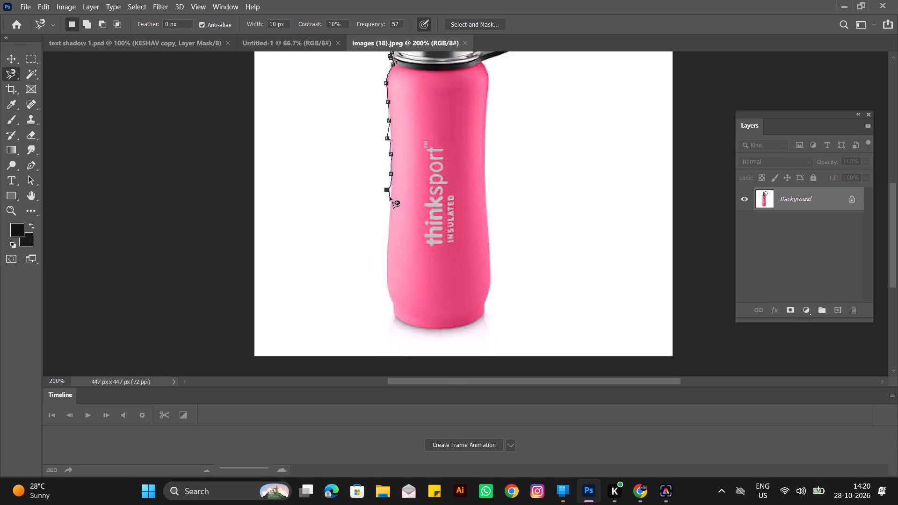
left_click_drag(390, 203, 389, 225)
left_click_drag(389, 225, 385, 269)
left_click_drag(385, 269, 389, 304)
left_click_drag(389, 304, 394, 308)
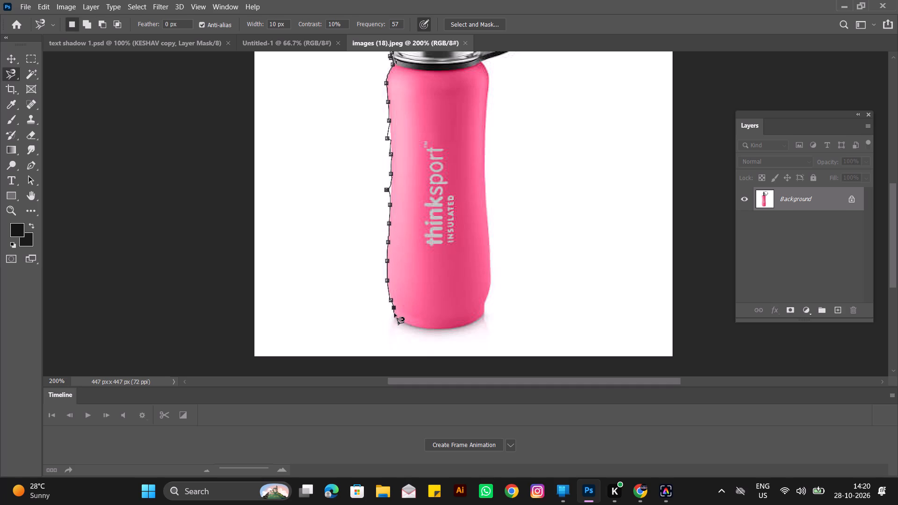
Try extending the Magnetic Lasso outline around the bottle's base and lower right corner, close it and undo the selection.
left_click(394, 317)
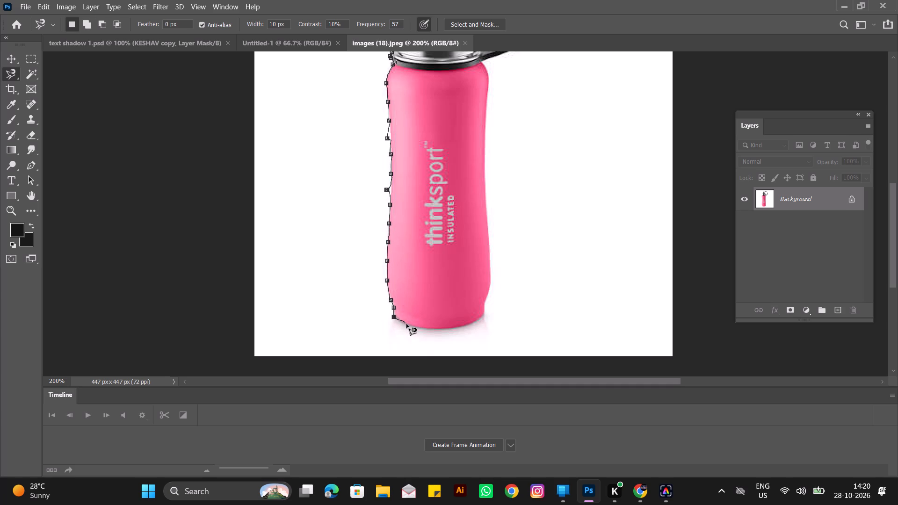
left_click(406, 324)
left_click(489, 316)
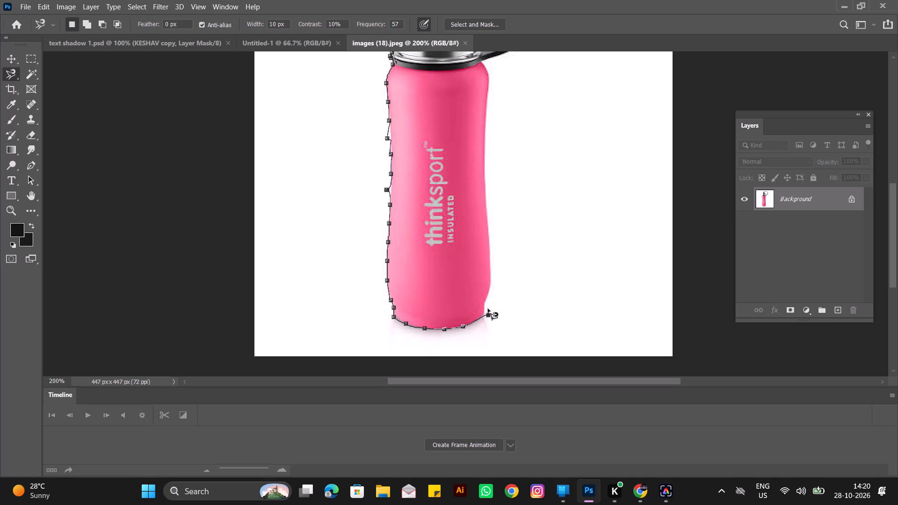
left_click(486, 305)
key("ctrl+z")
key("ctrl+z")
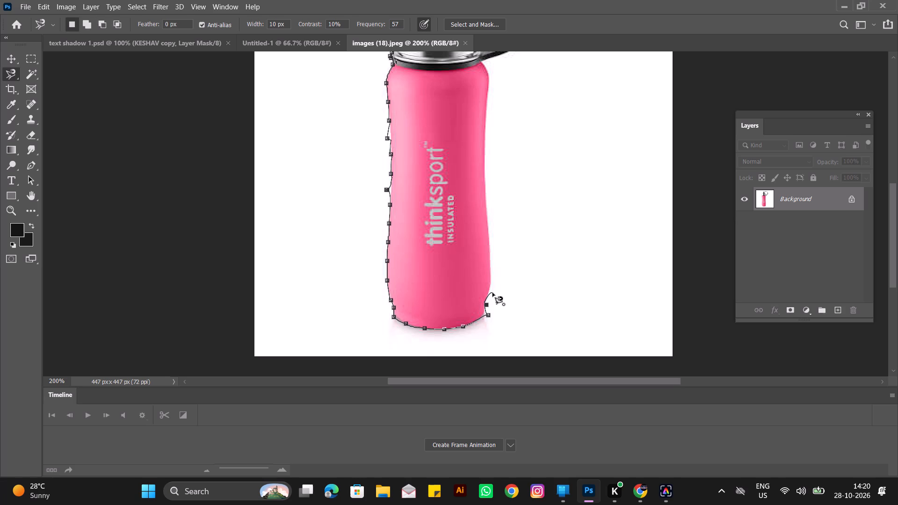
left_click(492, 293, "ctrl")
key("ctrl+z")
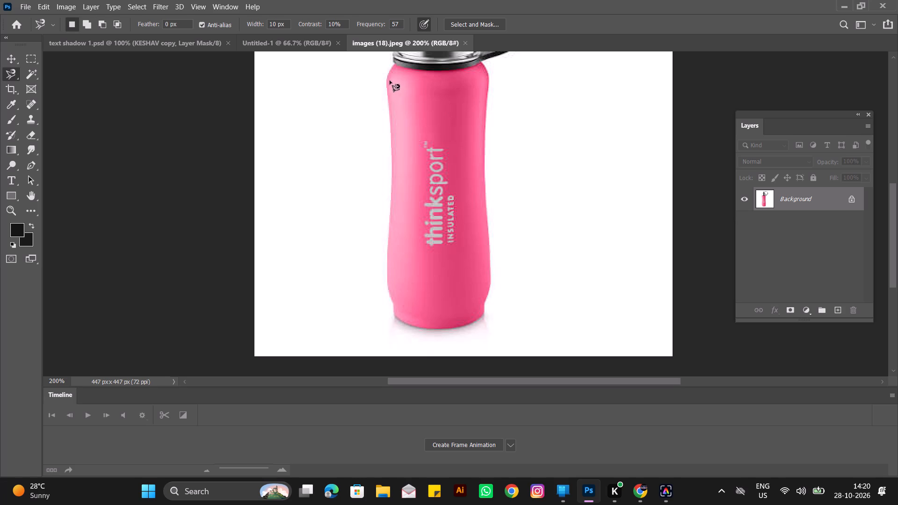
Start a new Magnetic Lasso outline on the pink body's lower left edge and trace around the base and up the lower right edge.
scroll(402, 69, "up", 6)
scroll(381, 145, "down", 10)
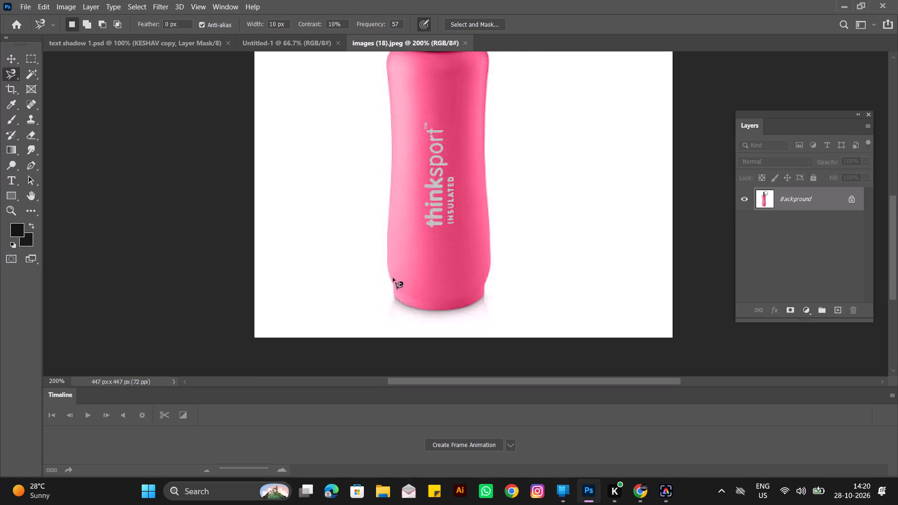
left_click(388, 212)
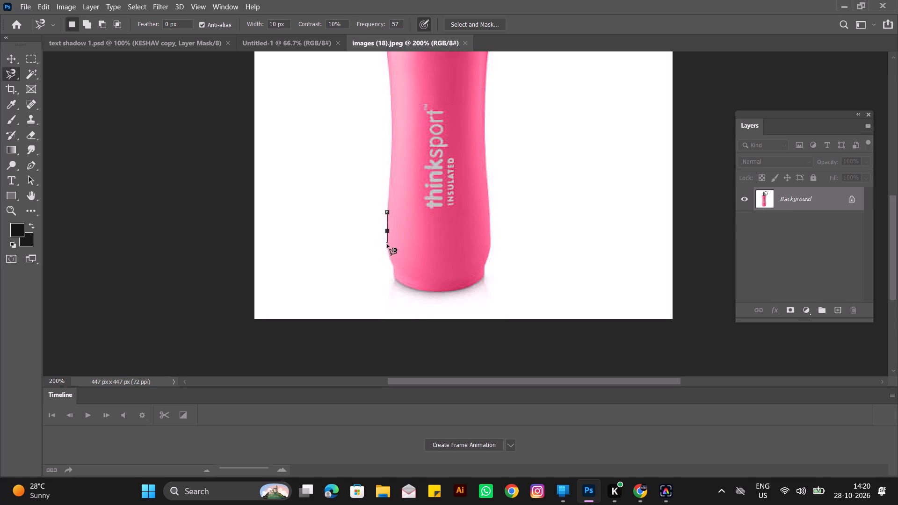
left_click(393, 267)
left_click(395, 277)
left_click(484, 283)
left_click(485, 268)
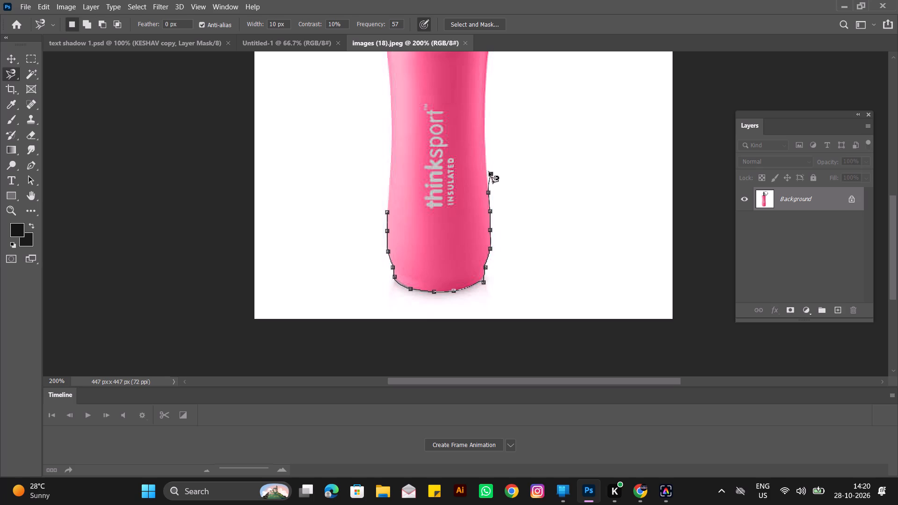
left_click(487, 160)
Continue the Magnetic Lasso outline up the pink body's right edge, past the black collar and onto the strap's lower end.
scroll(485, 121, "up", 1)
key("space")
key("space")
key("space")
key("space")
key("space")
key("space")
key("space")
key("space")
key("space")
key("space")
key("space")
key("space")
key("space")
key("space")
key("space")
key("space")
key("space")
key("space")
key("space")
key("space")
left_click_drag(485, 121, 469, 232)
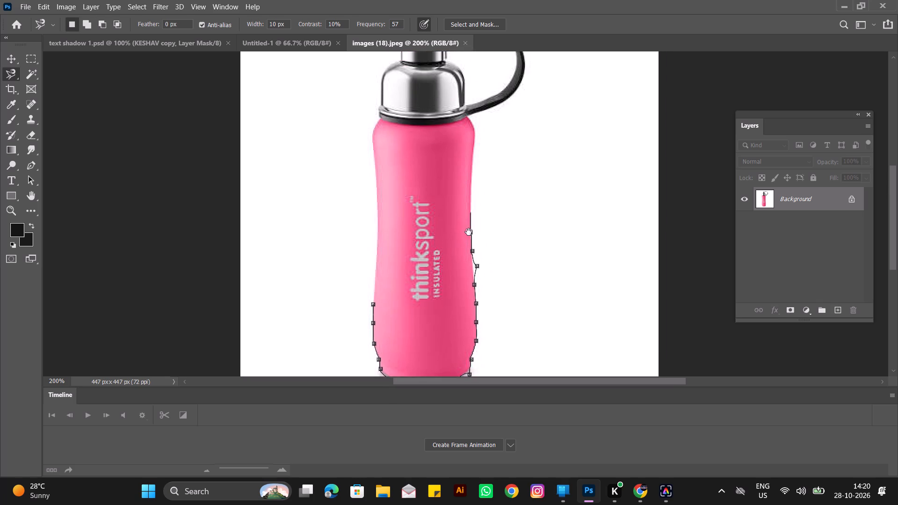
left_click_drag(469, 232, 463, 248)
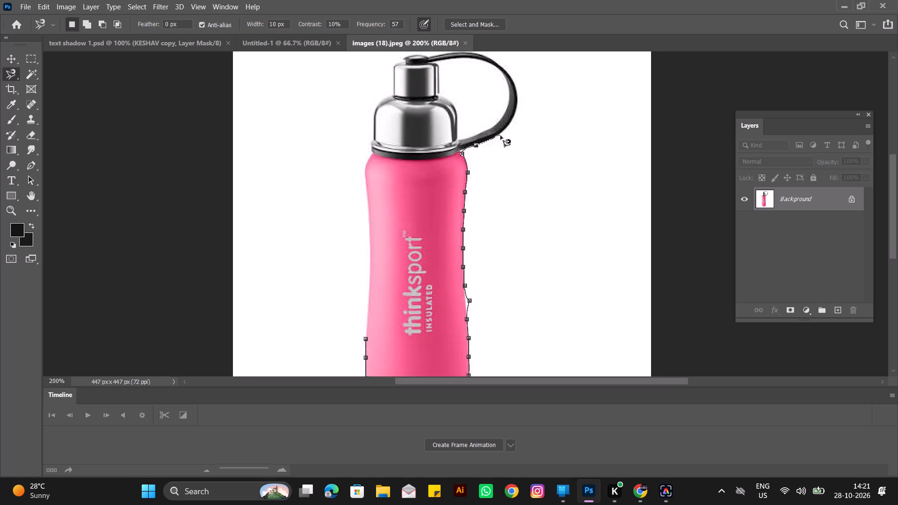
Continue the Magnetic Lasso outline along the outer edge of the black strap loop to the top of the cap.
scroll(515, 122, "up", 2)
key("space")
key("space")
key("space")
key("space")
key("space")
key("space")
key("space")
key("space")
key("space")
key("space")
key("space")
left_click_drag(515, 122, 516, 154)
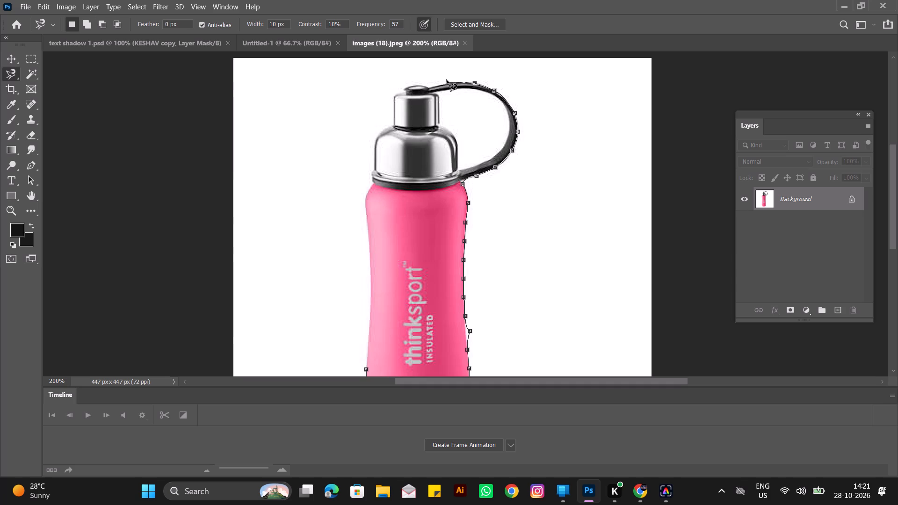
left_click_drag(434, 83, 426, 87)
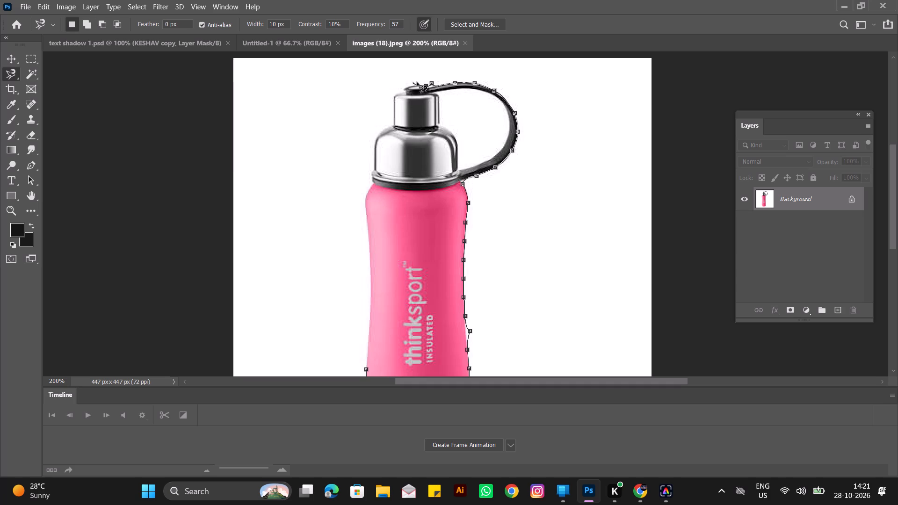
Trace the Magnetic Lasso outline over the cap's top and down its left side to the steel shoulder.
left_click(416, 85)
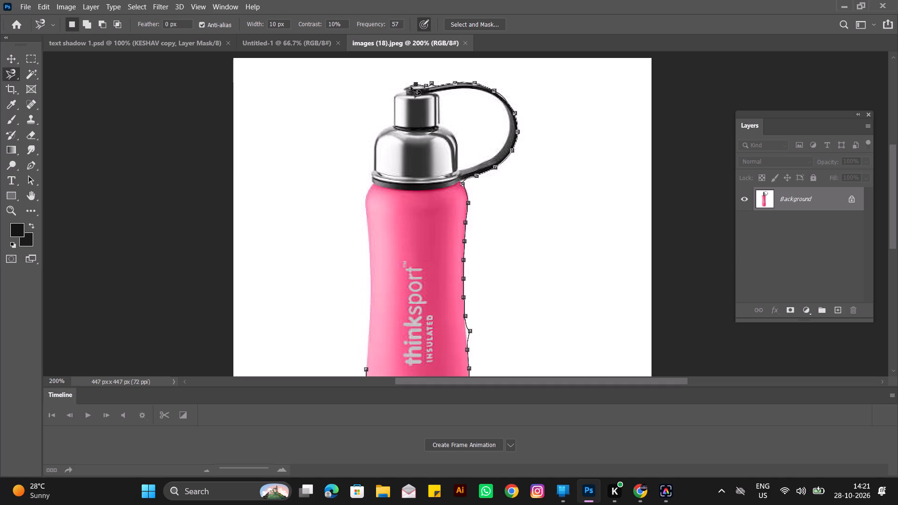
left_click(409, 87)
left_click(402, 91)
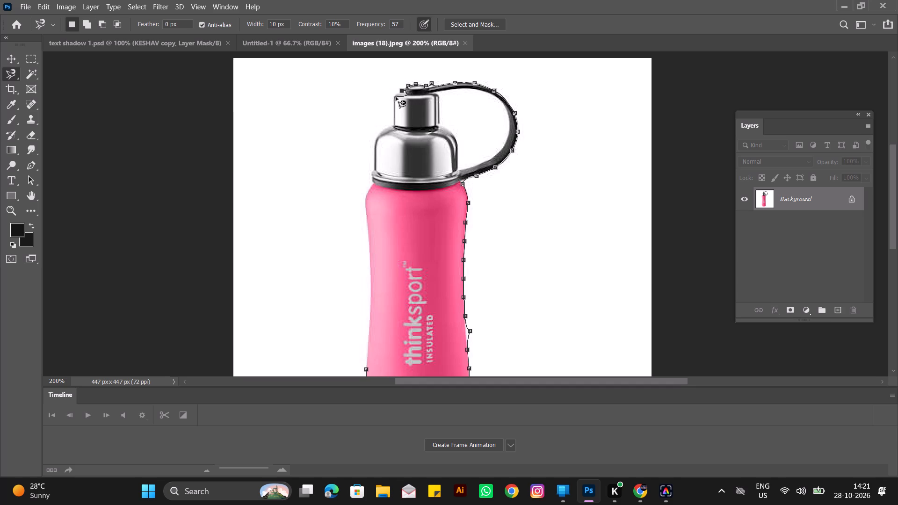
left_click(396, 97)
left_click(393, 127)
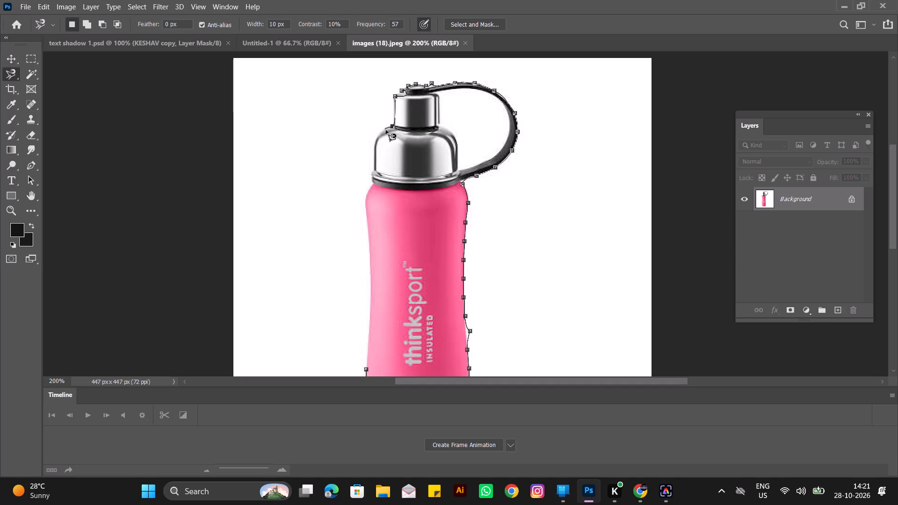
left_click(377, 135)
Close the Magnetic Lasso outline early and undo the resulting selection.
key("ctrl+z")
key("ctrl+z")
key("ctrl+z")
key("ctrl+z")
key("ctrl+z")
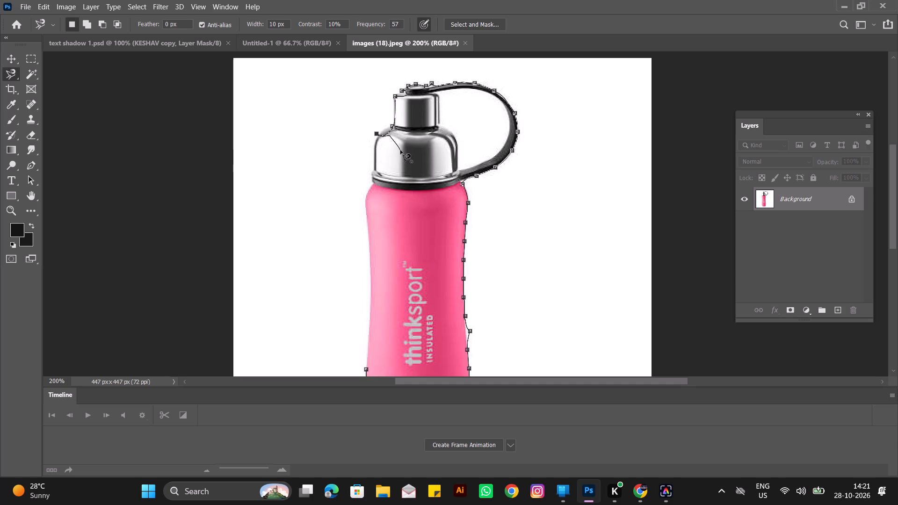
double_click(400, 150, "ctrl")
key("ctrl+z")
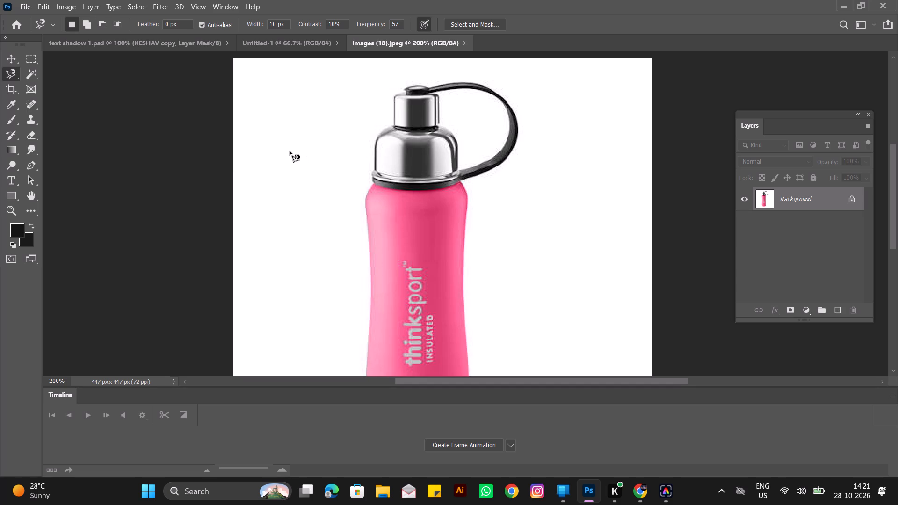
Start a Pen tool path at the pink body's upper left shoulder and trace its left edge down past the waist.
scroll(290, 151, "down", 12)
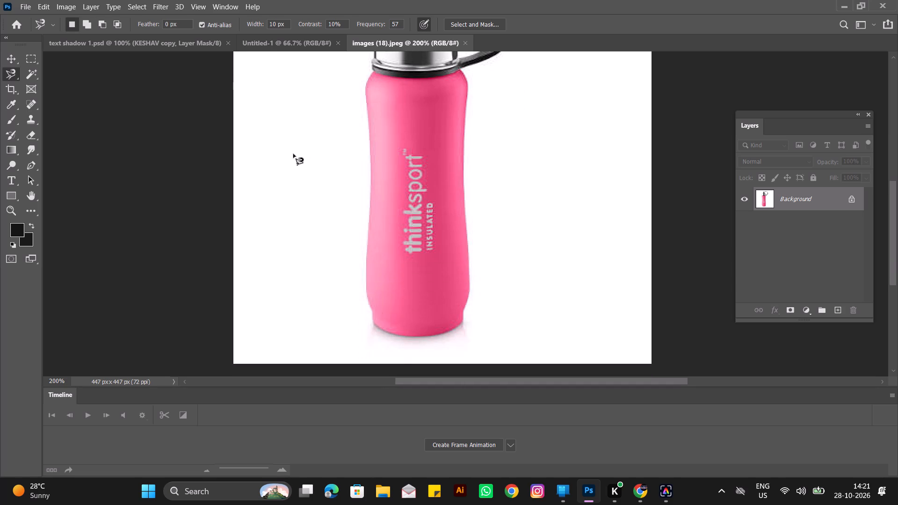
scroll(306, 175, "up", 4)
scroll(306, 175, "down", 3)
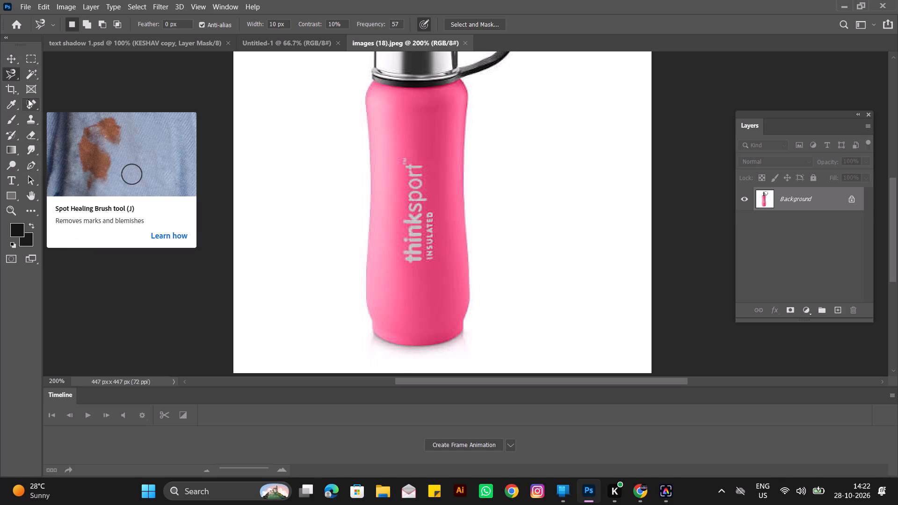
left_click(33, 166)
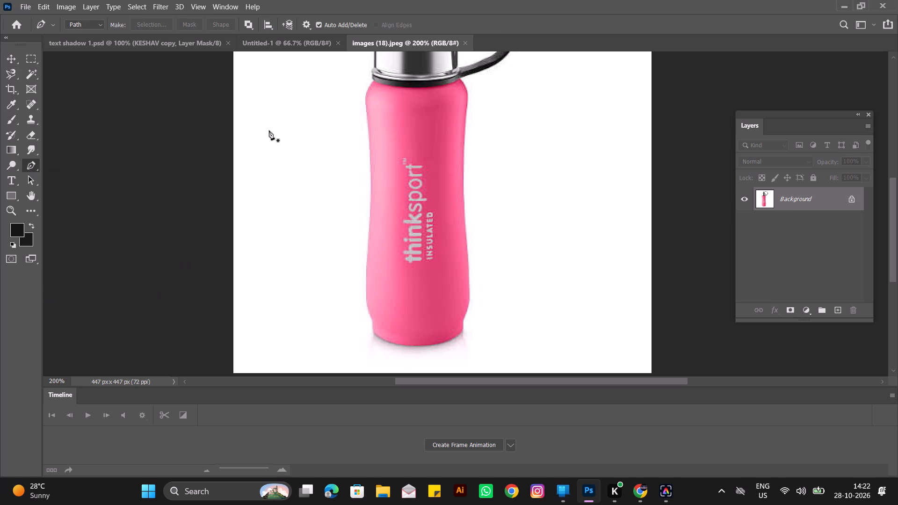
scroll(301, 126, "up", 6)
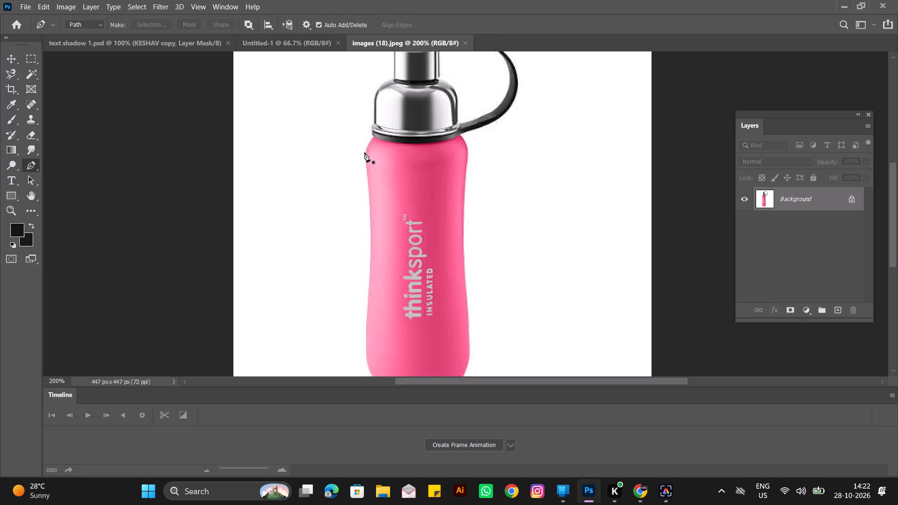
left_click(366, 153)
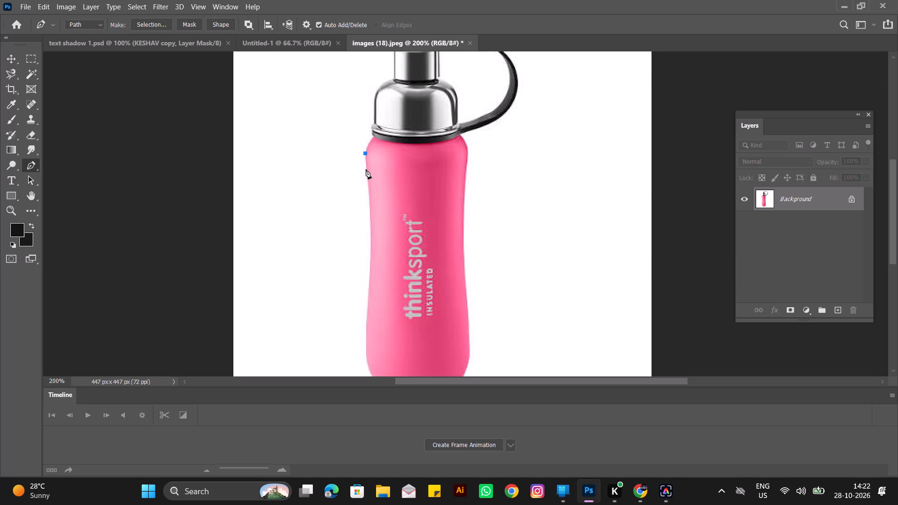
left_click(366, 169)
left_click(368, 183)
left_click_drag(371, 232, 369, 256)
left_click_drag(369, 256, 371, 256)
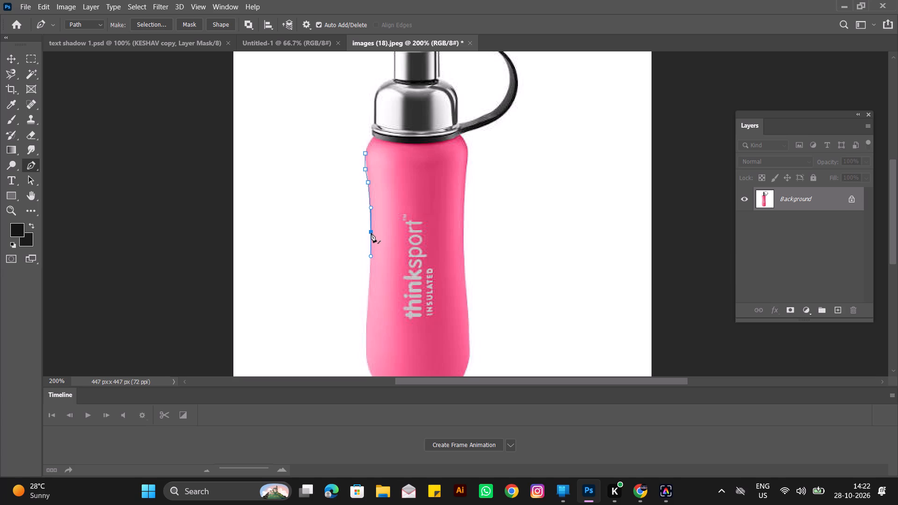
left_click_drag(368, 299, 368, 301)
left_click_drag(368, 301, 365, 326)
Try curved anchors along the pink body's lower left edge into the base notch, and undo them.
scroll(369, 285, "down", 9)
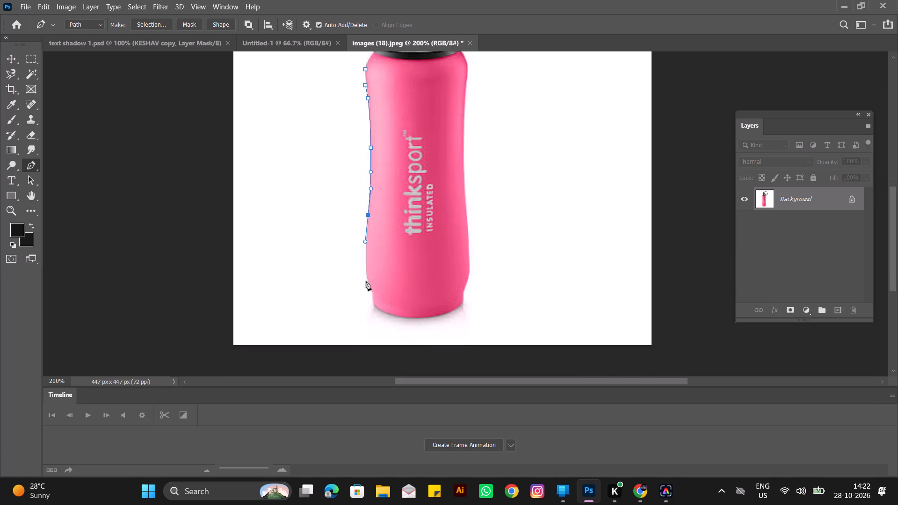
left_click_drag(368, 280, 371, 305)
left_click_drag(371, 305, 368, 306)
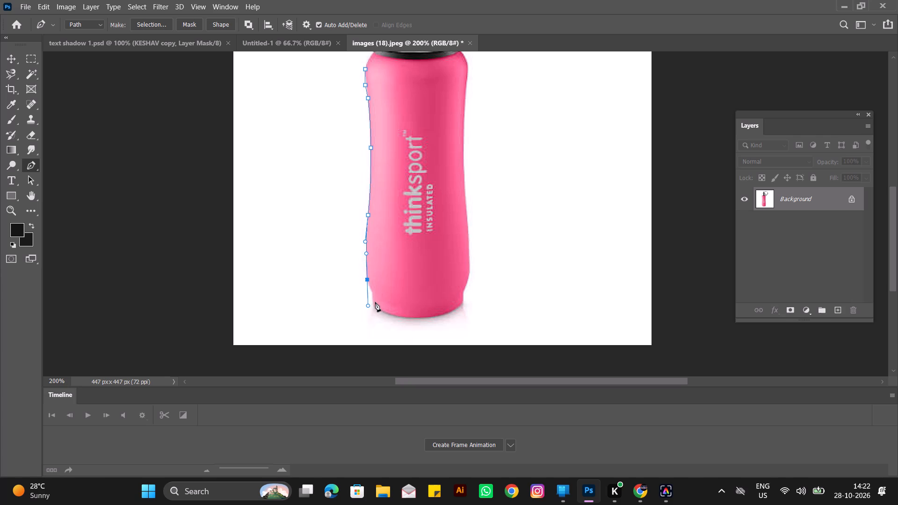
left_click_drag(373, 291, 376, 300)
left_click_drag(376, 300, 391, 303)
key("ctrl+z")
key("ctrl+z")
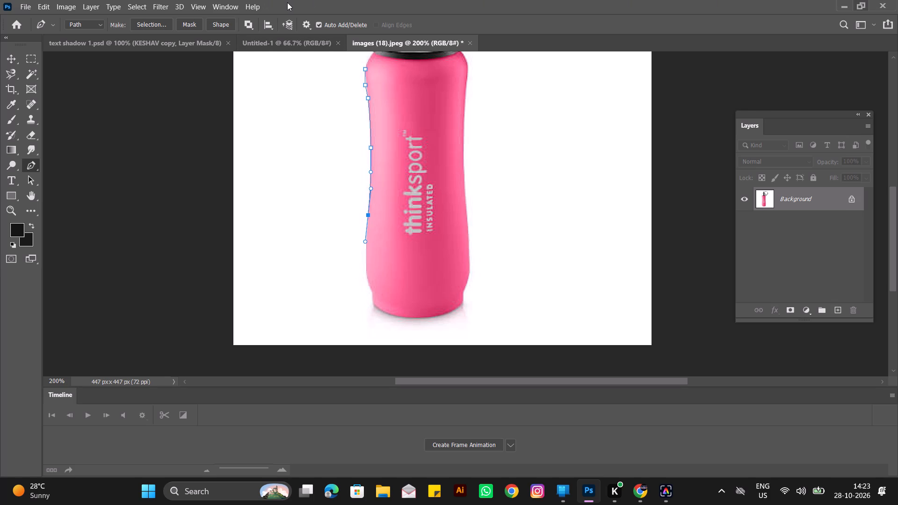
Continue the Pen path down the lower left edge to the base corner and curve it along the bottom to near the middle.
left_click(365, 265)
left_click_drag(373, 300, 373, 304)
left_click_drag(373, 304, 373, 310)
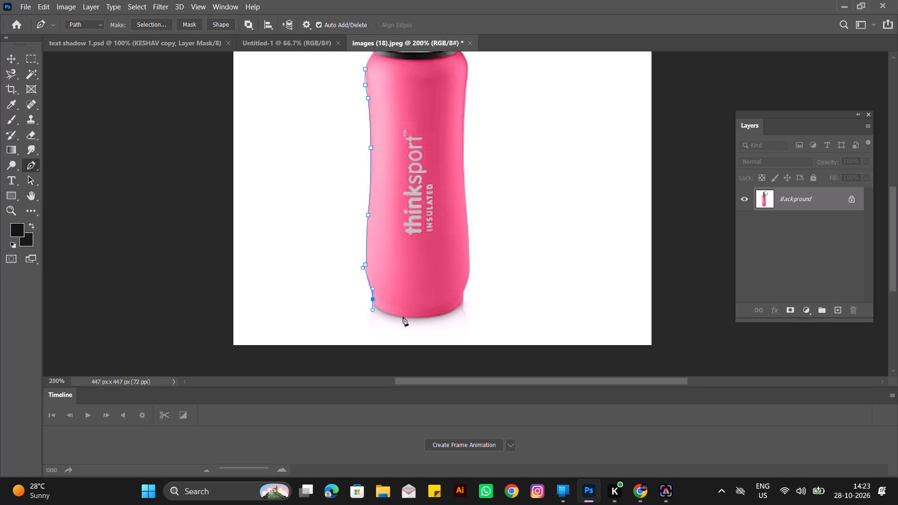
left_click_drag(403, 317, 427, 316)
left_click_drag(427, 316, 408, 311)
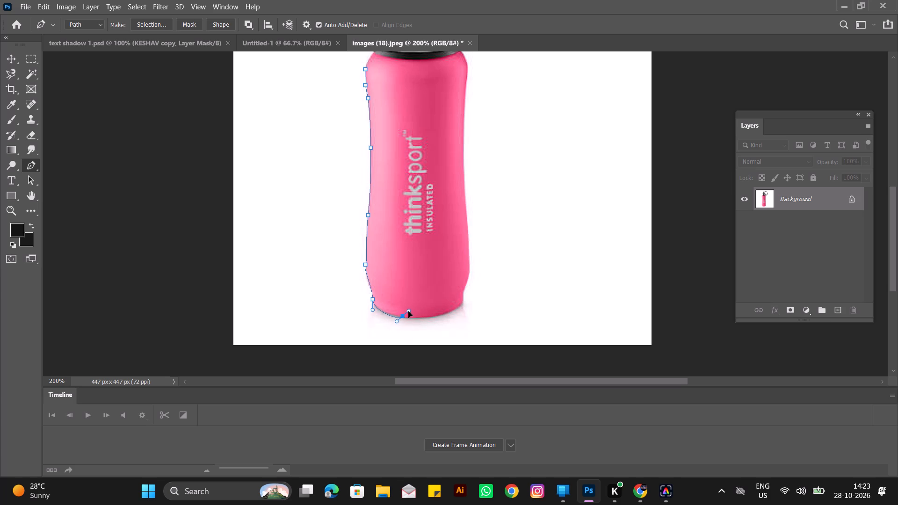
left_click_drag(408, 311, 407, 313)
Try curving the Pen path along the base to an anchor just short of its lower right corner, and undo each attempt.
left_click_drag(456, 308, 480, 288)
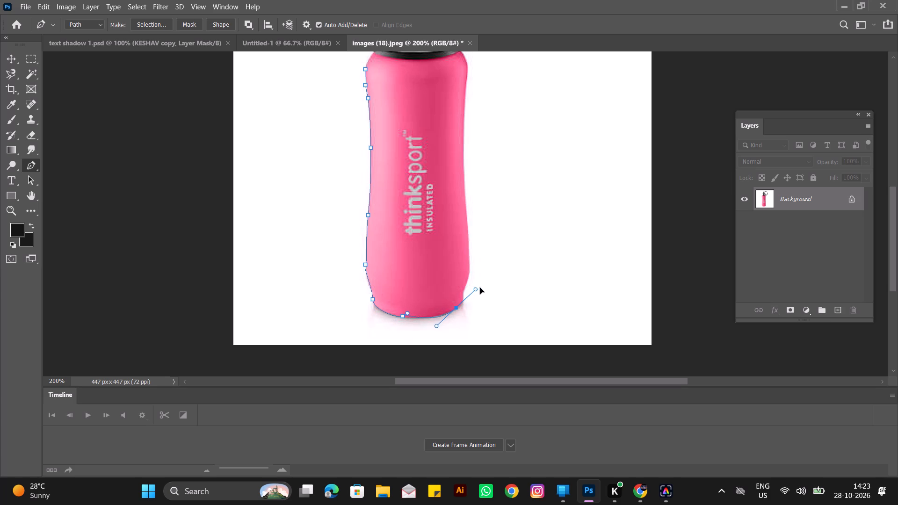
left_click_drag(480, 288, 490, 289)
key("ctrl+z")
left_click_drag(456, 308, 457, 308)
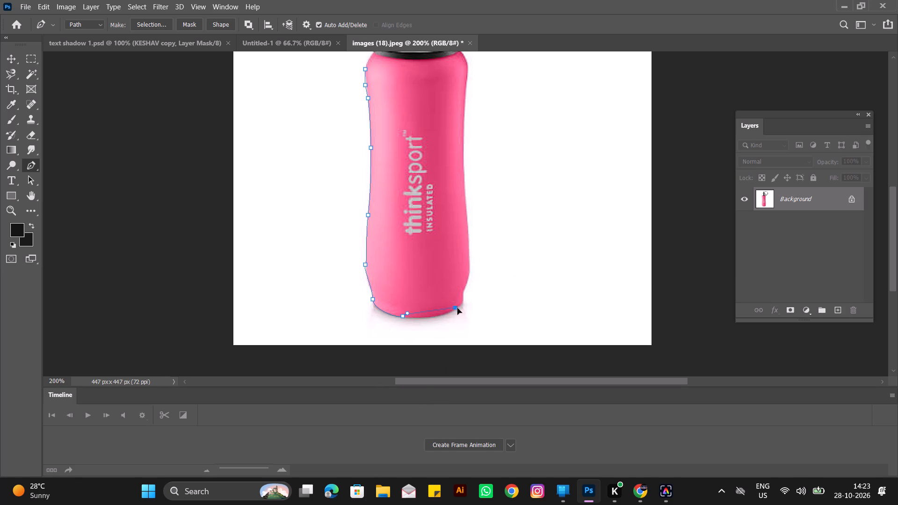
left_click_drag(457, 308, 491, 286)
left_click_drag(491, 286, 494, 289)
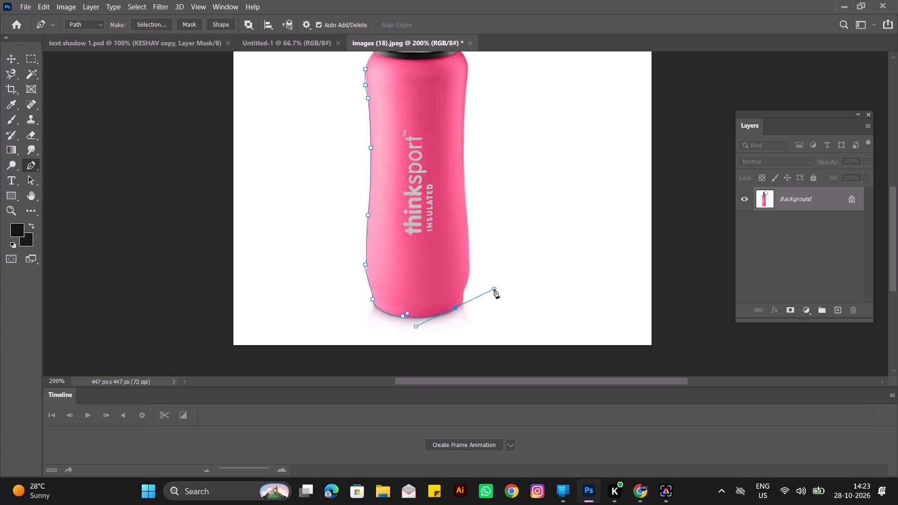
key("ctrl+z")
Add a curved anchor at the base's lower right corner, adjusting its handles so the path follows the rounded bottom edge.
left_click_drag(463, 302, 500, 273)
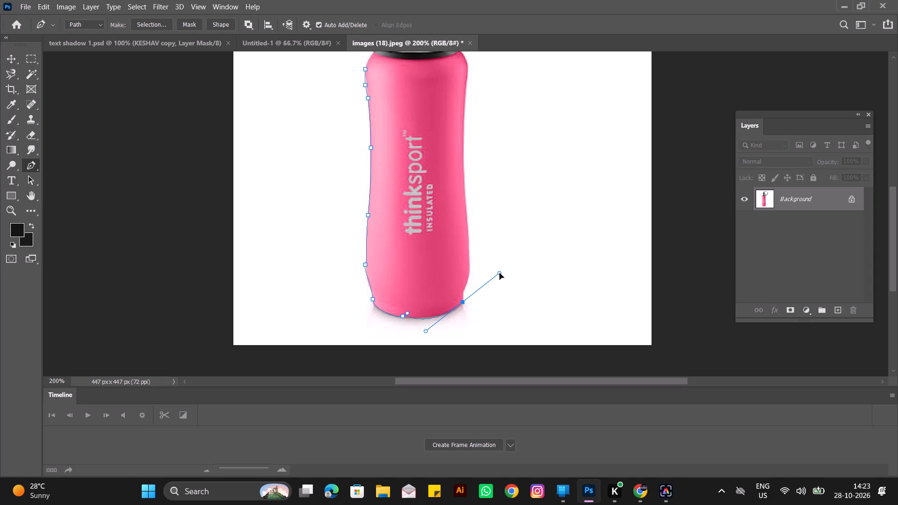
left_click_drag(500, 273, 487, 275)
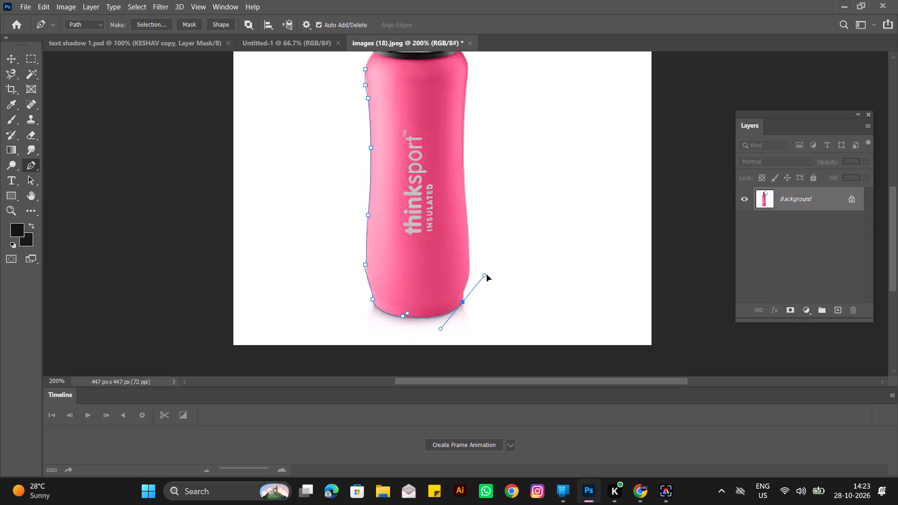
left_click_drag(487, 275, 501, 271)
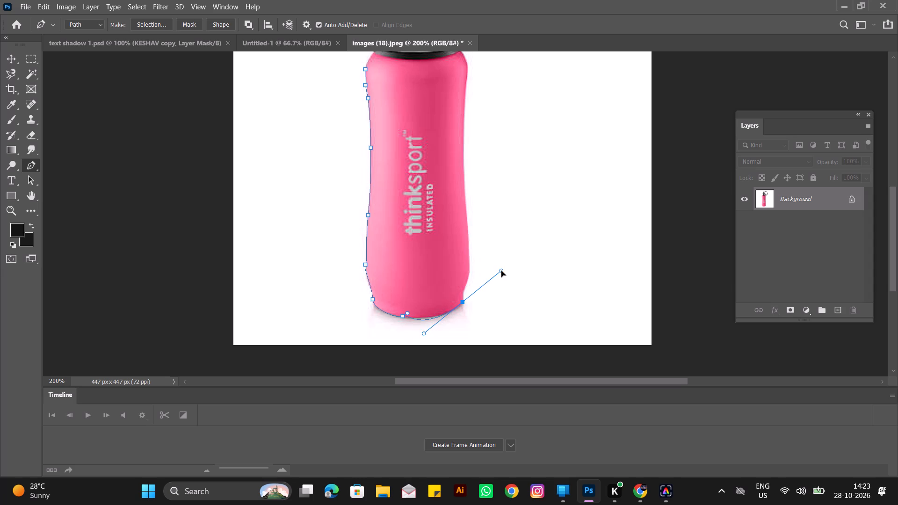
left_click_drag(501, 271, 489, 278)
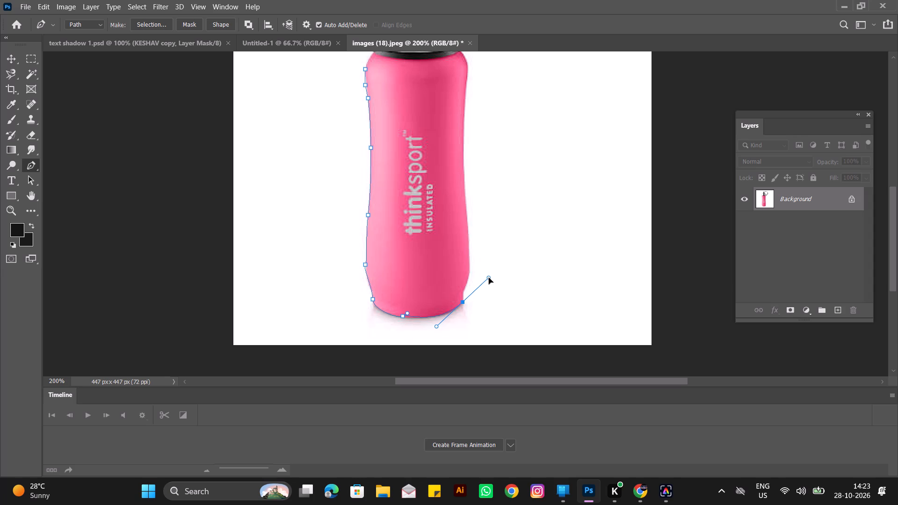
left_click_drag(489, 278, 488, 278)
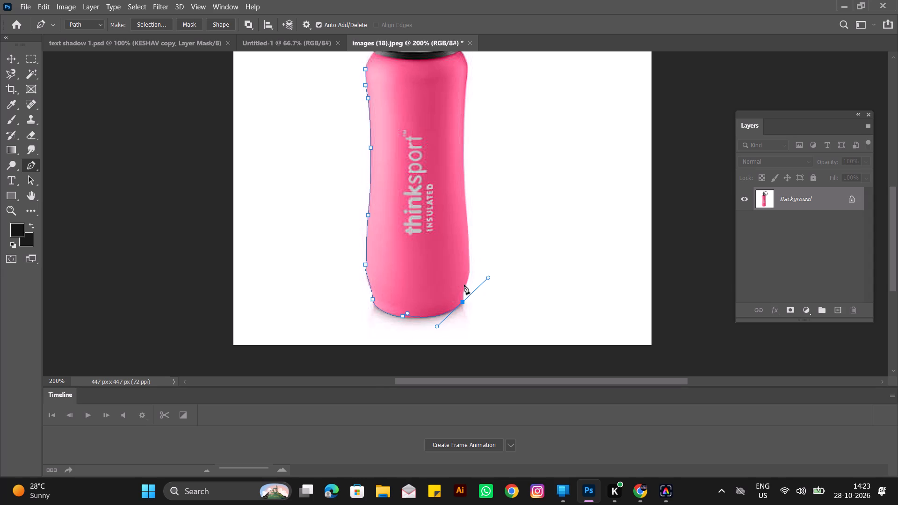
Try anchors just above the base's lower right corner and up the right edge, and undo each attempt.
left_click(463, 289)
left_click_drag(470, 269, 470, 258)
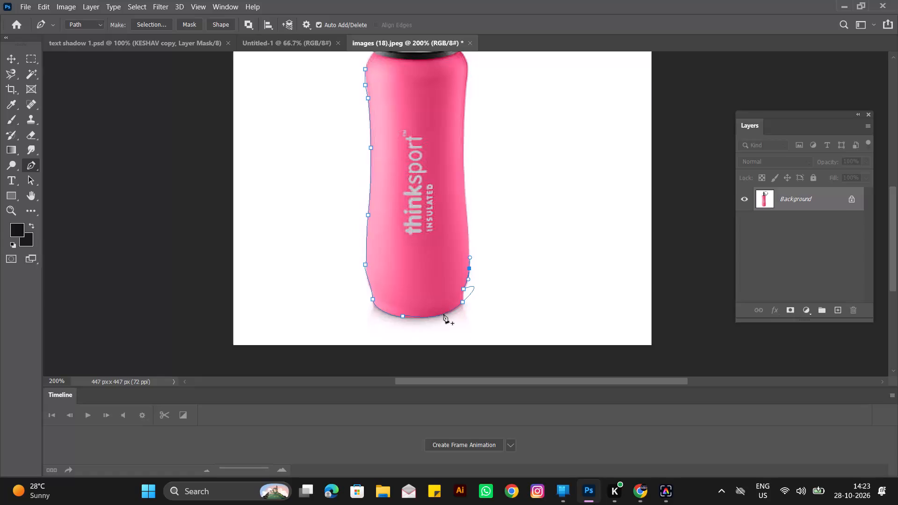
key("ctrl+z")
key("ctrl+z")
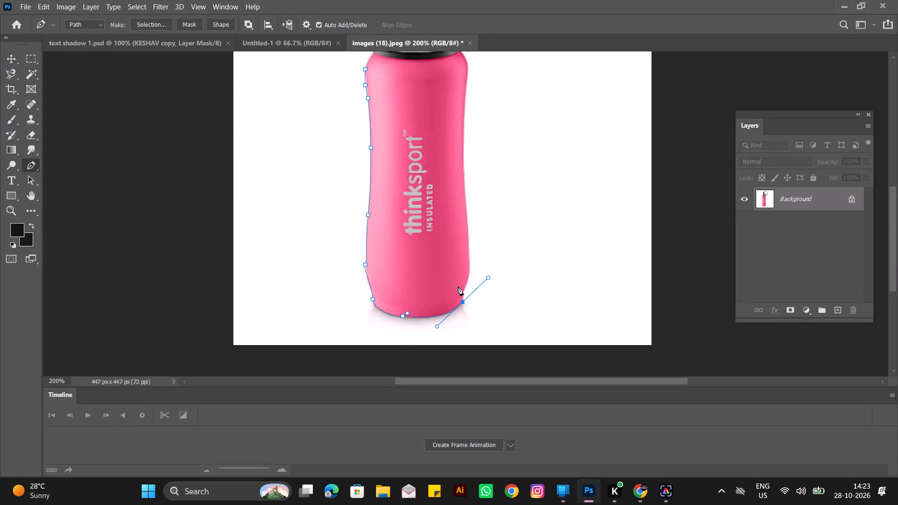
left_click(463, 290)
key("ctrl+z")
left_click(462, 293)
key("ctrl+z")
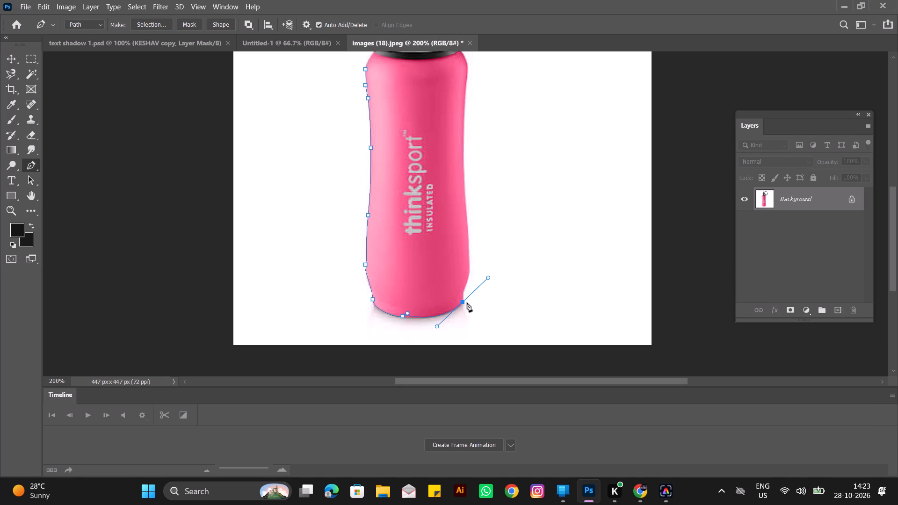
Remove the base corner anchor's outgoing handle and continue the Pen path up the lower right edge to a curved anchor near the "INSULATED" text.
left_click(463, 303, "alt")
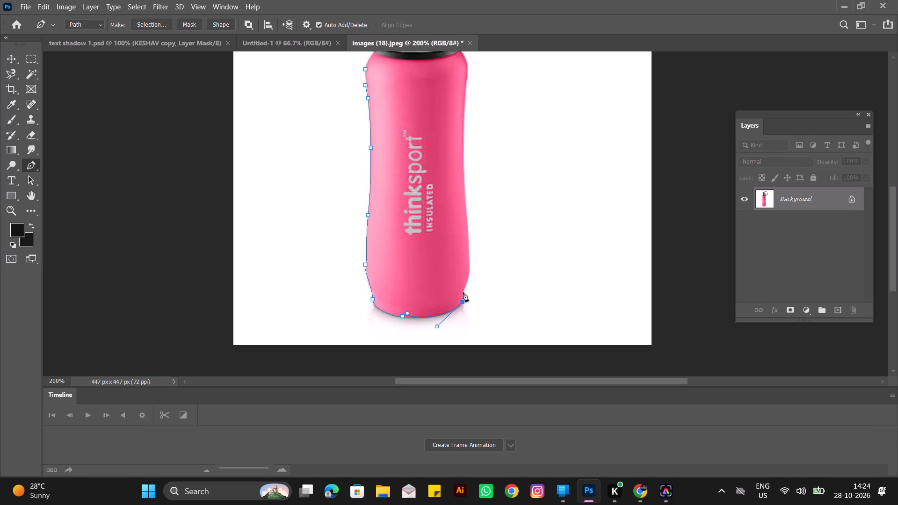
left_click(463, 292)
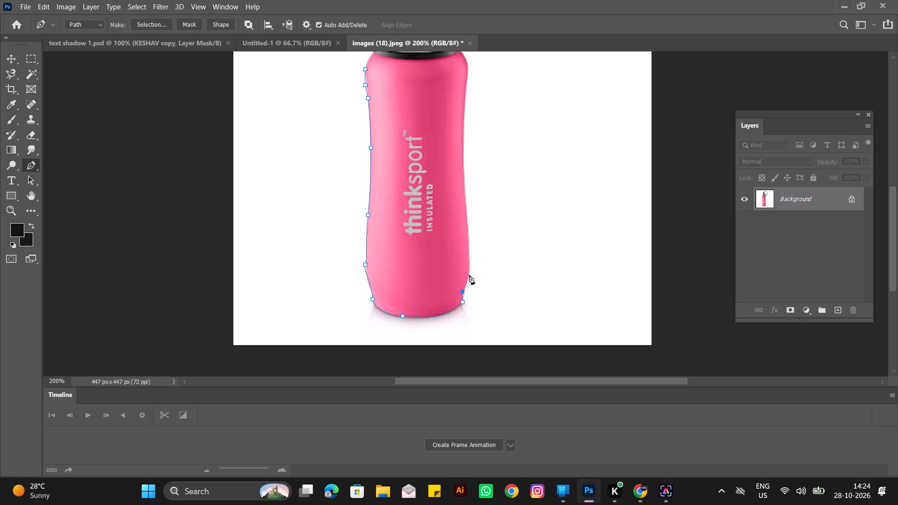
left_click(470, 274)
left_click(467, 219)
key("ctrl+z")
left_click_drag(467, 214, 460, 195)
left_click_drag(460, 195, 462, 188)
left_click(466, 214, "alt")
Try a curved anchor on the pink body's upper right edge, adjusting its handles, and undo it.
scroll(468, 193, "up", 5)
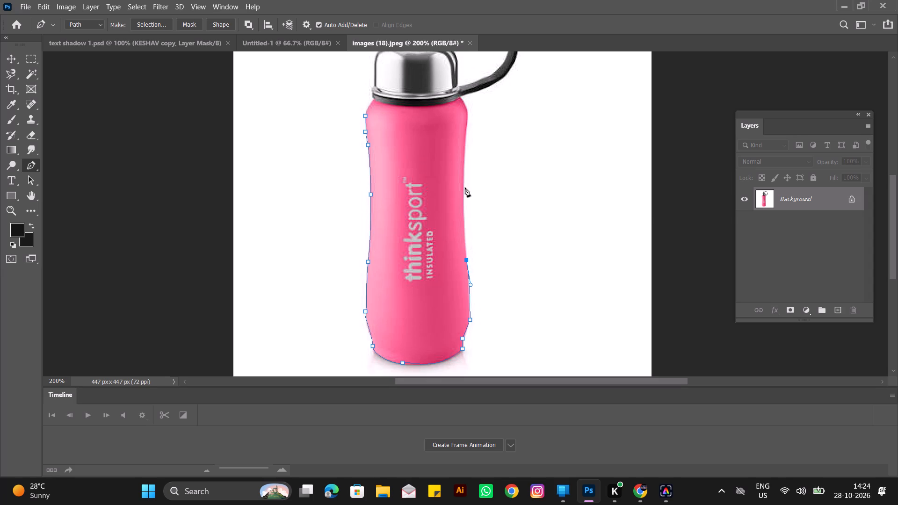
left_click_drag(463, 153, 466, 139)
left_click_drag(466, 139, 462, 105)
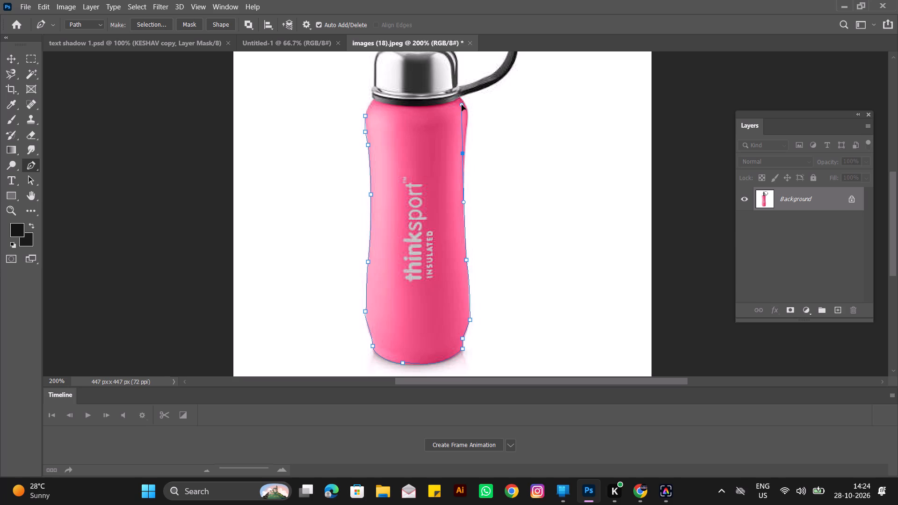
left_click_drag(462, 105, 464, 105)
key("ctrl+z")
Continue the Pen path with curved anchors up the pink body's upper right edge, around the shoulder to where the strap meets the black ring.
left_click_drag(464, 156, 470, 144)
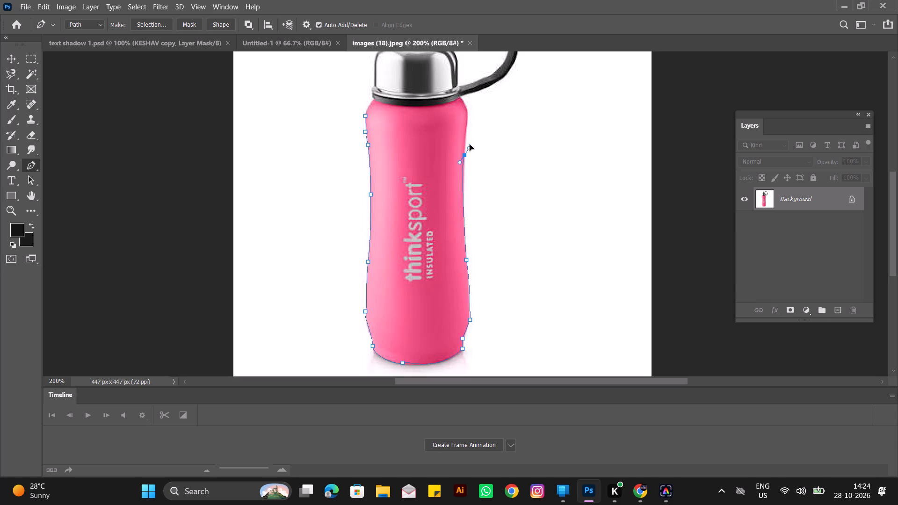
left_click_drag(470, 144, 470, 132)
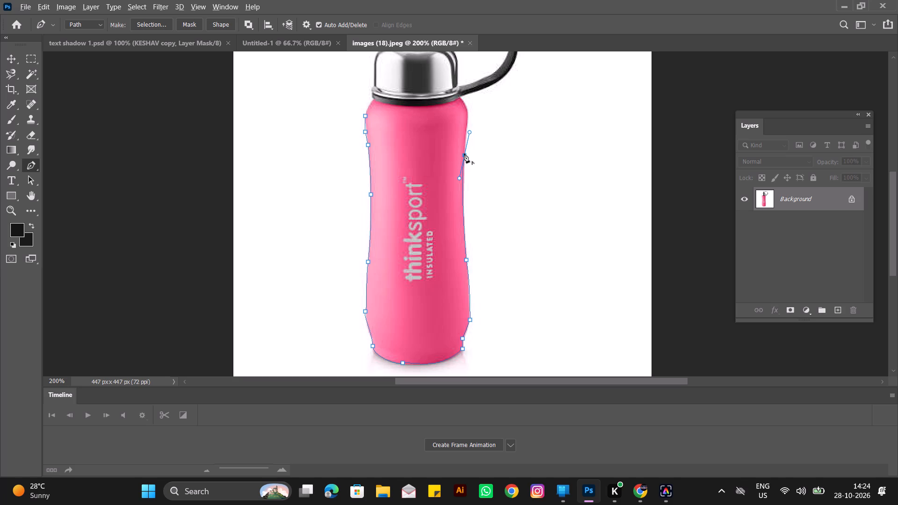
left_click(464, 153, "alt")
left_click_drag(467, 107, 468, 106)
left_click_drag(468, 106, 463, 88)
left_click_drag(463, 88, 466, 87)
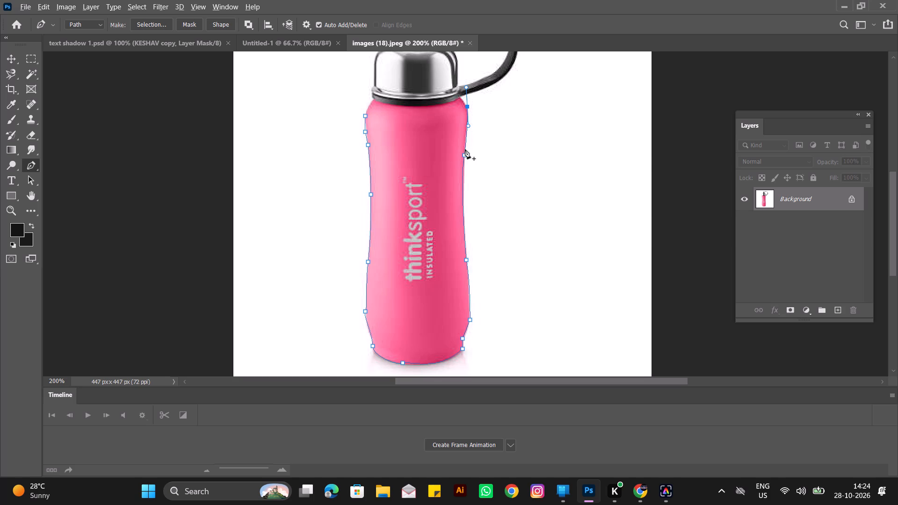
left_click(468, 107, "alt")
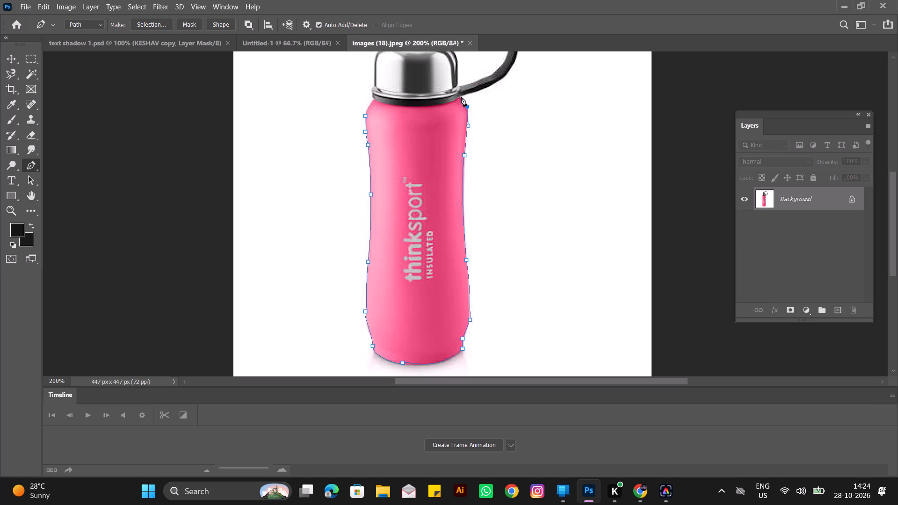
left_click(460, 97)
Curve the Pen path along the strap loop's lower outer edge to its right side, and remove the new anchor's outgoing handle.
scroll(475, 105, "up", 10)
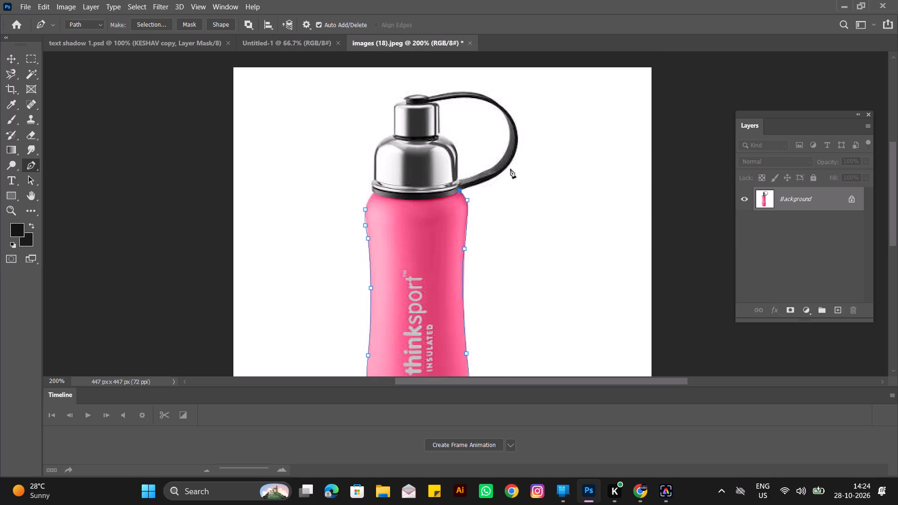
left_click_drag(515, 154, 527, 128)
left_click_drag(527, 128, 526, 129)
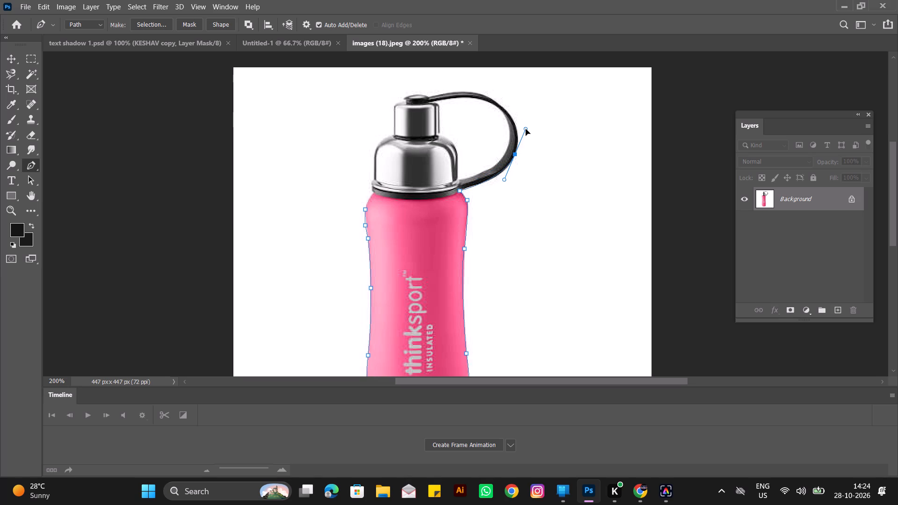
left_click_drag(526, 129, 519, 137)
left_click_drag(519, 137, 525, 129)
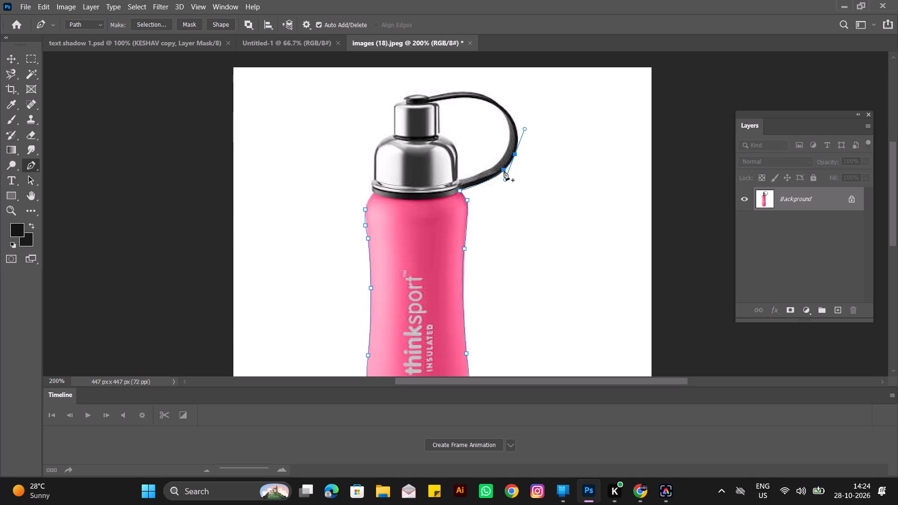
left_click(514, 155, "alt")
Add a curved anchor on the strap loop's upper right outer edge, adjusting its handles so the path follows the strap.
left_click_drag(494, 100, 493, 100)
left_click_drag(493, 100, 457, 73)
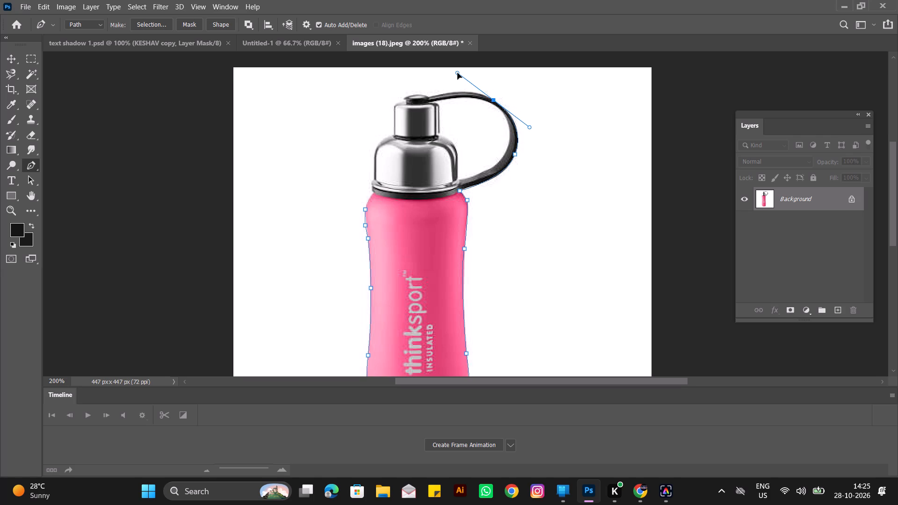
left_click_drag(457, 73, 453, 74)
left_click_drag(453, 74, 461, 79)
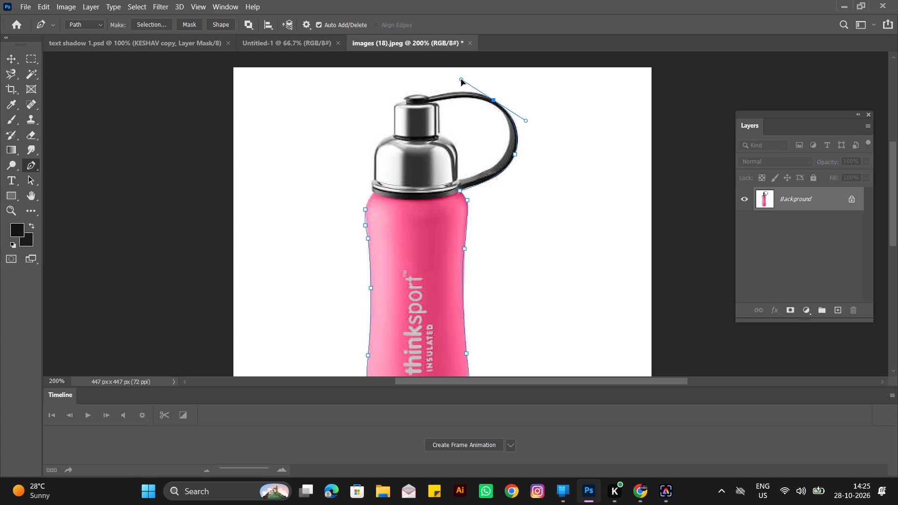
left_click_drag(461, 79, 459, 82)
Remove the upper strap anchor's outgoing handle, then curve the path to where the strap meets the cap's top knob, ending without an outgoing handle.
left_click(492, 100, "alt")
left_click_drag(433, 96, 399, 116)
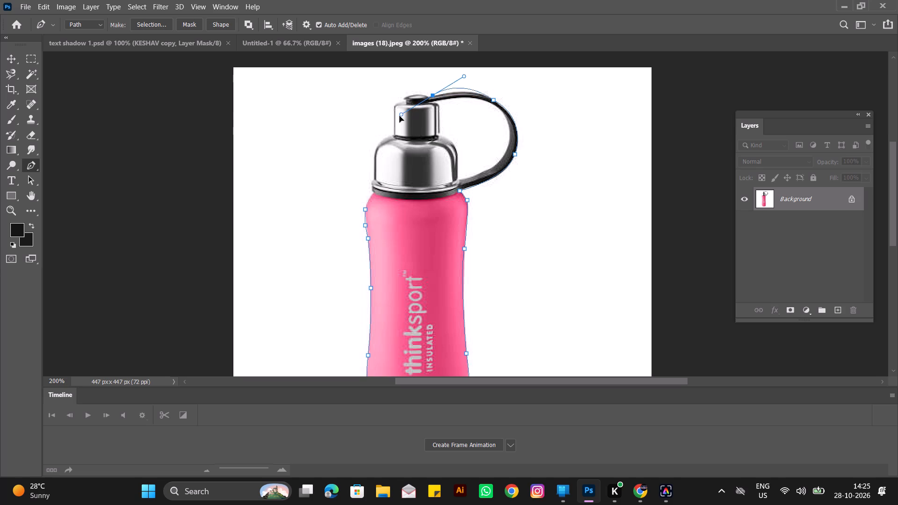
left_click_drag(399, 116, 390, 104)
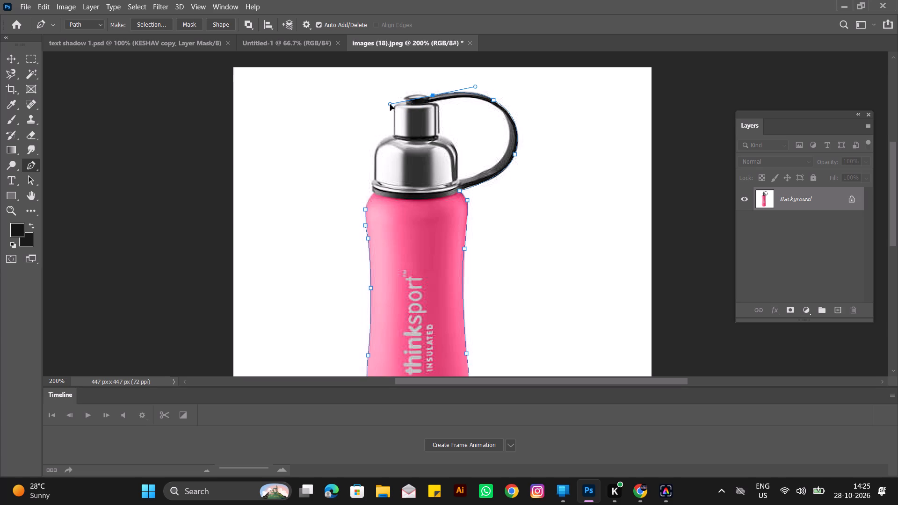
left_click_drag(390, 104, 386, 105)
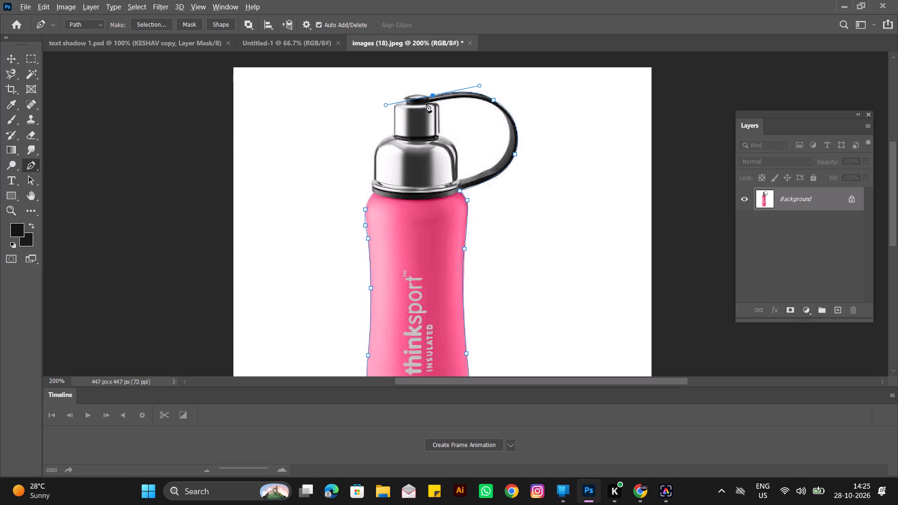
left_click(432, 94, "alt")
Trace the path over the black knob on top of the cap and down its left side to the silver cap.
left_click_drag(404, 96, 388, 97)
key("ctrl+z")
key("ctrl+plus")
scroll(422, 114, "up", 9)
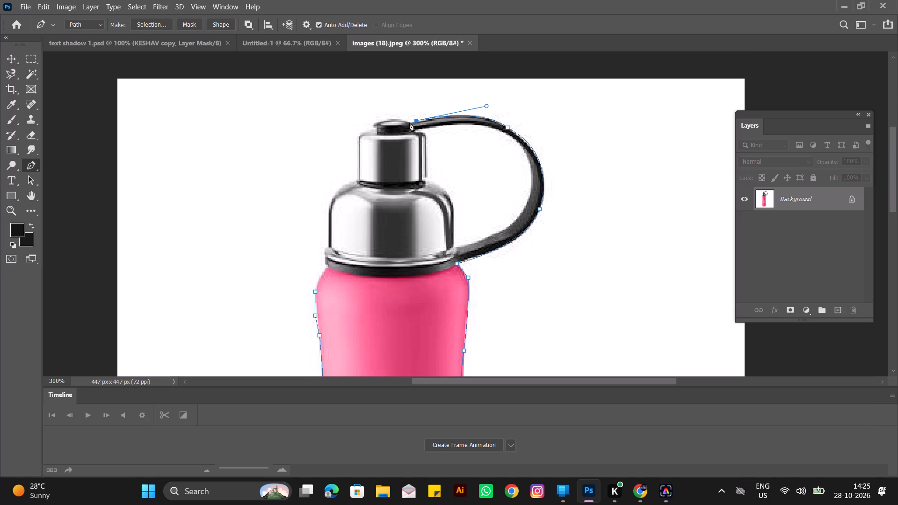
left_click(409, 123)
left_click_drag(384, 120, 379, 123)
left_click_drag(379, 123, 376, 124)
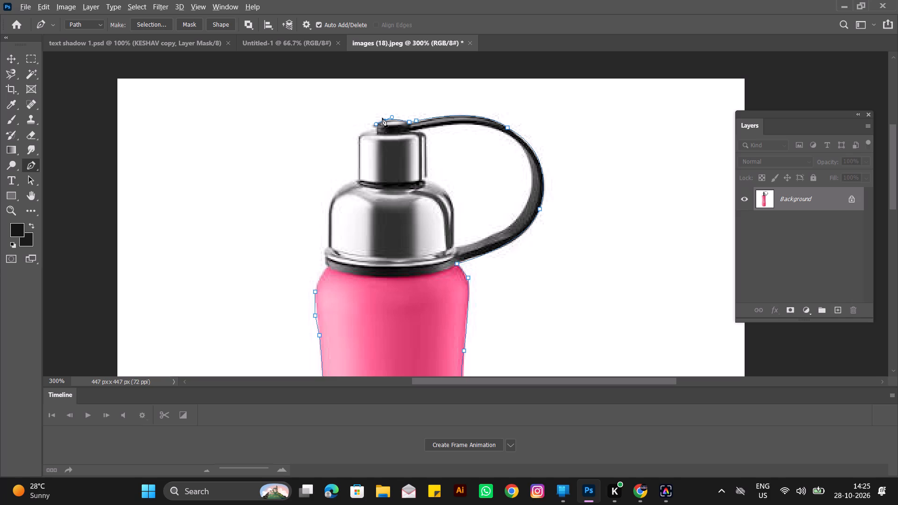
left_click(384, 119, "alt")
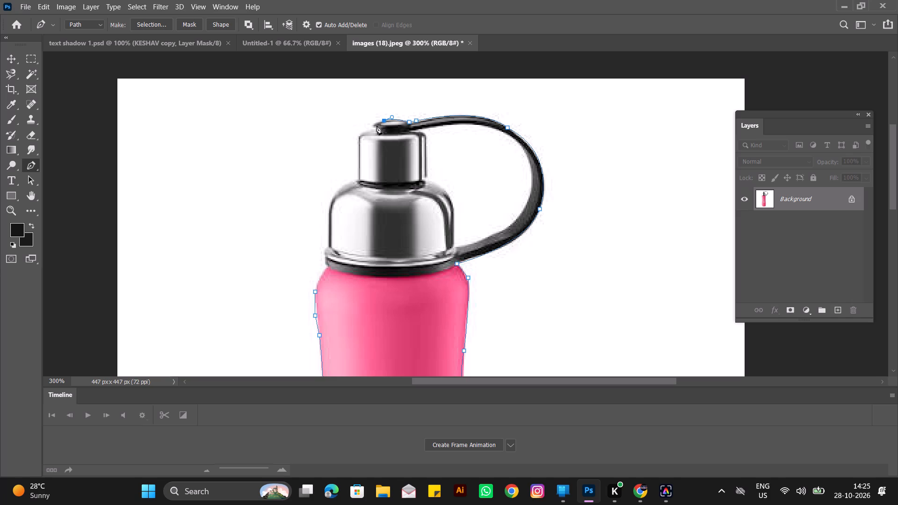
left_click(373, 124)
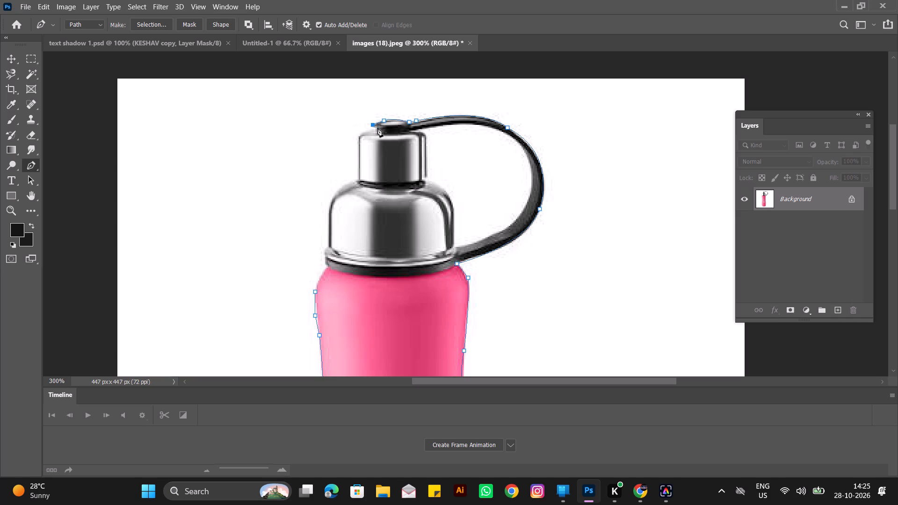
left_click(378, 127)
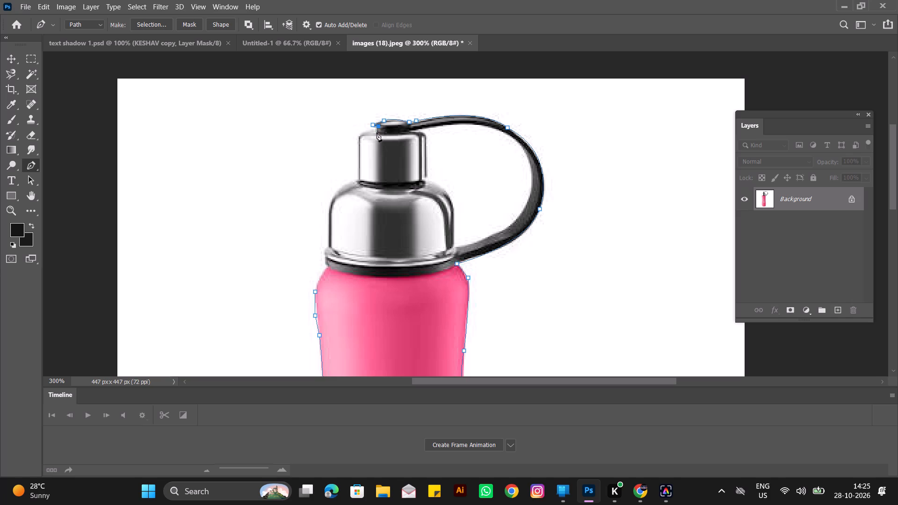
left_click(377, 132)
Continue the path around the silver cap's upper left corner and straight down the left side of its narrow section.
left_click_drag(360, 136, 358, 141)
left_click_drag(358, 141, 357, 143)
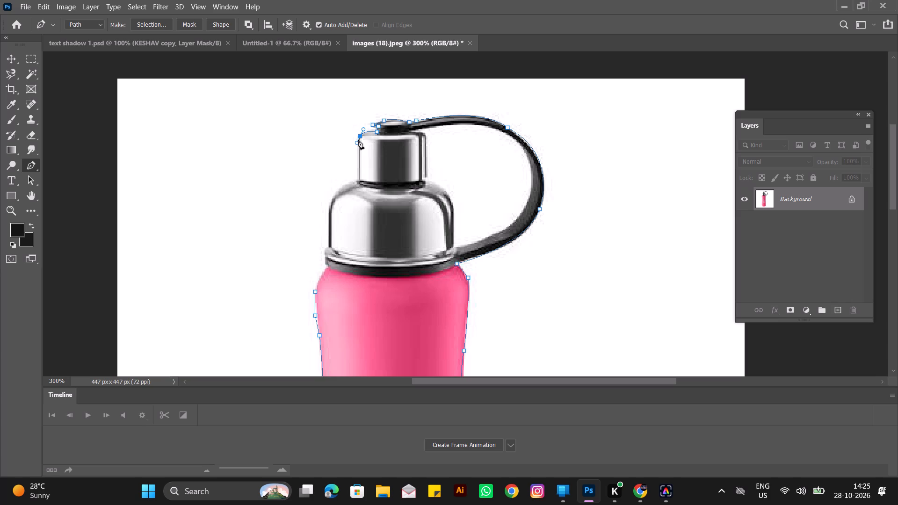
left_click(359, 135, "alt")
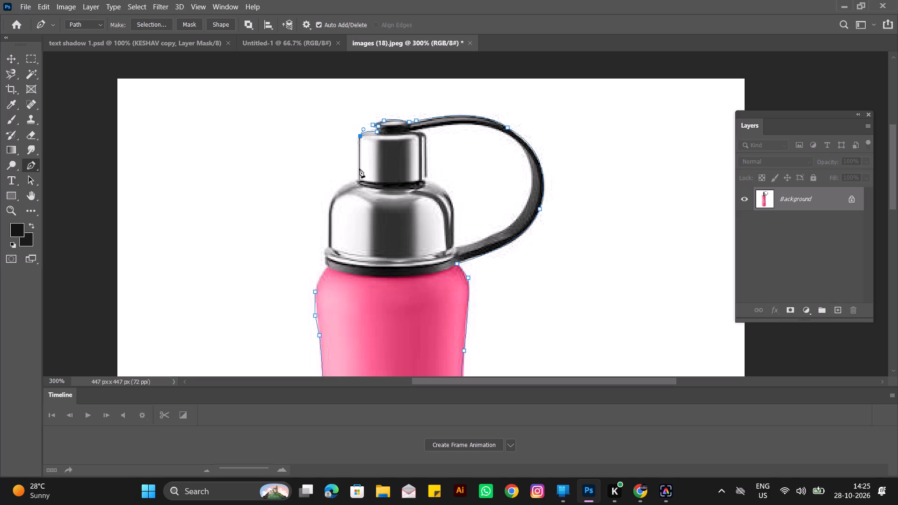
left_click(358, 179)
Curve the path around the silver dome's left shoulder and bring it straight down to the dome's base above the ring.
left_click_drag(329, 212, 332, 240)
left_click_drag(332, 240, 327, 236)
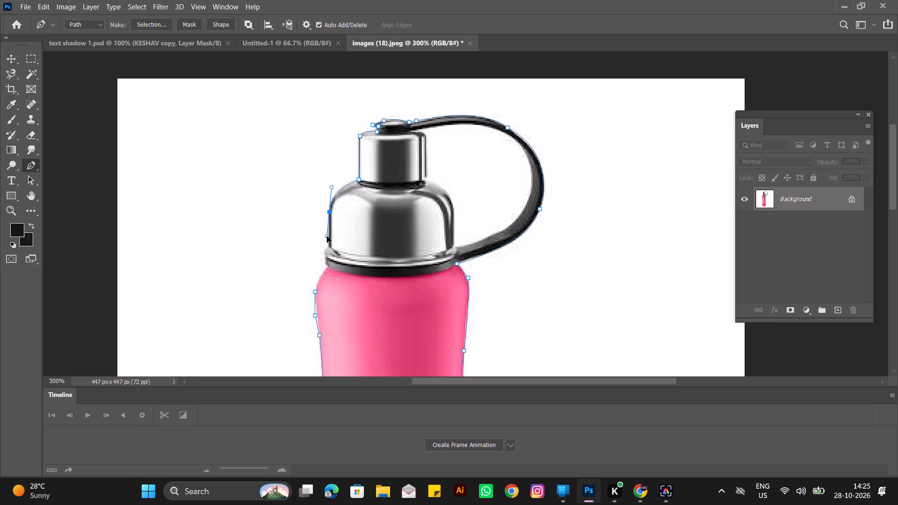
left_click_drag(327, 236, 326, 236)
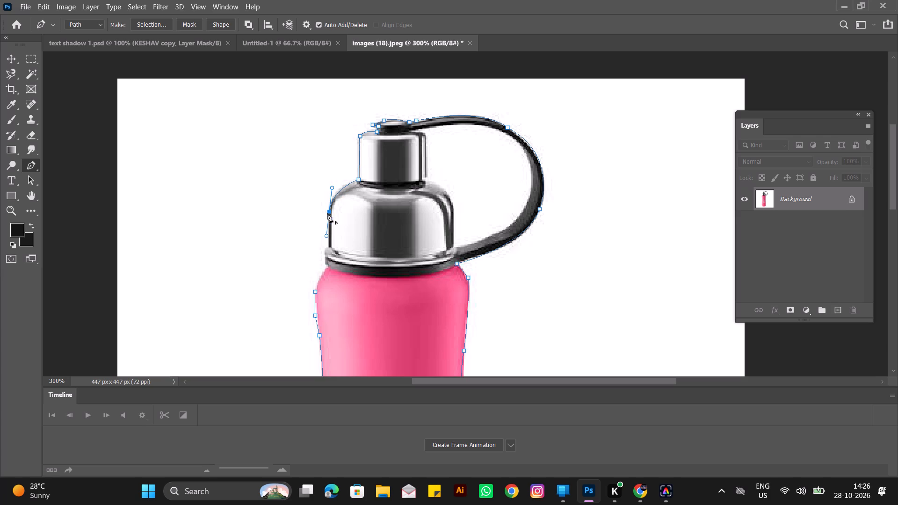
left_click(328, 212, "alt")
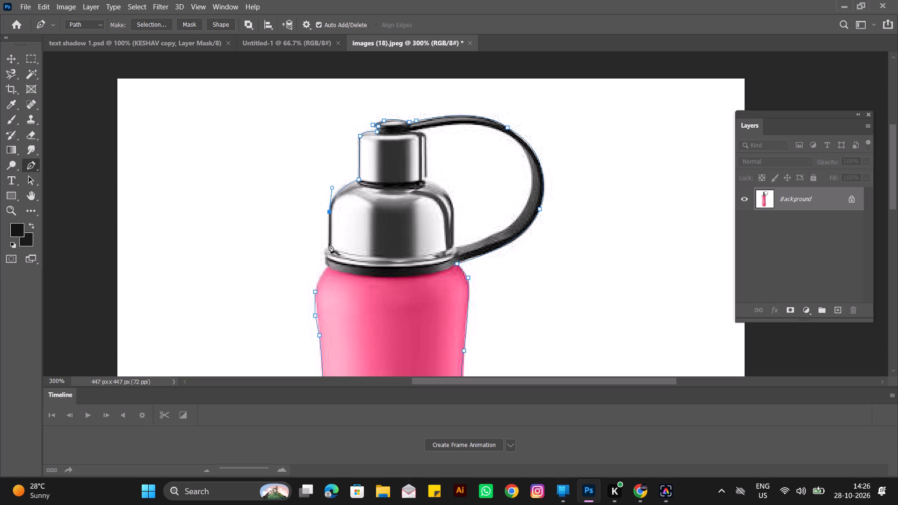
left_click(328, 246)
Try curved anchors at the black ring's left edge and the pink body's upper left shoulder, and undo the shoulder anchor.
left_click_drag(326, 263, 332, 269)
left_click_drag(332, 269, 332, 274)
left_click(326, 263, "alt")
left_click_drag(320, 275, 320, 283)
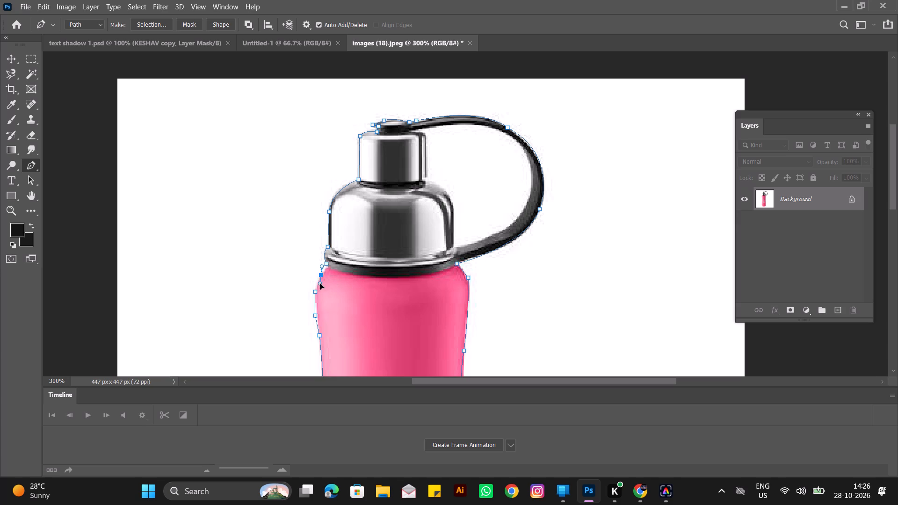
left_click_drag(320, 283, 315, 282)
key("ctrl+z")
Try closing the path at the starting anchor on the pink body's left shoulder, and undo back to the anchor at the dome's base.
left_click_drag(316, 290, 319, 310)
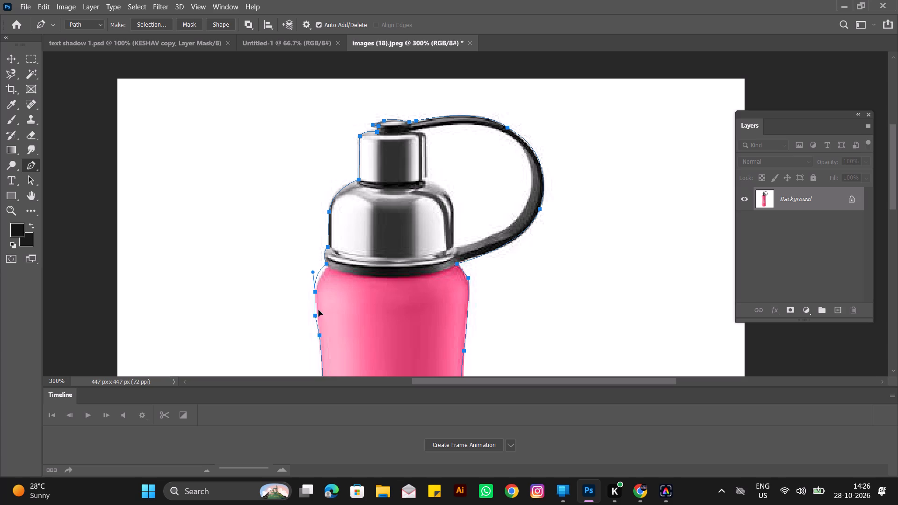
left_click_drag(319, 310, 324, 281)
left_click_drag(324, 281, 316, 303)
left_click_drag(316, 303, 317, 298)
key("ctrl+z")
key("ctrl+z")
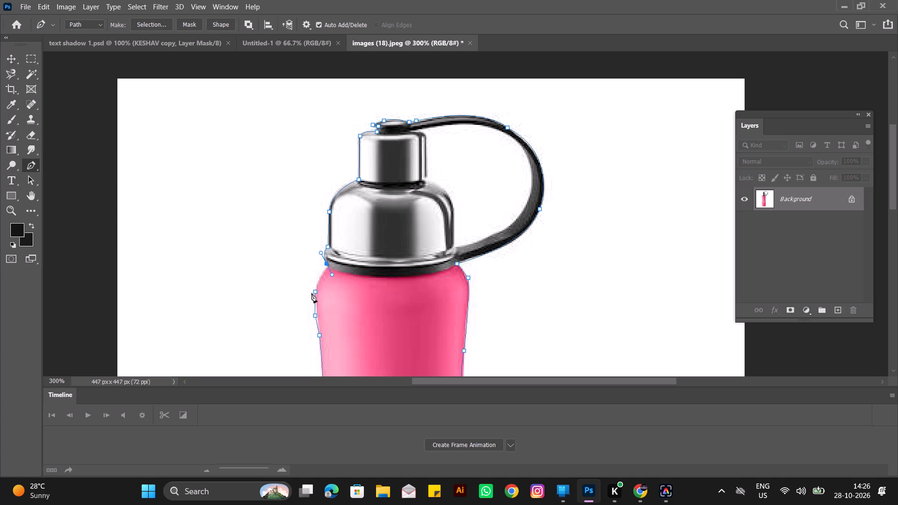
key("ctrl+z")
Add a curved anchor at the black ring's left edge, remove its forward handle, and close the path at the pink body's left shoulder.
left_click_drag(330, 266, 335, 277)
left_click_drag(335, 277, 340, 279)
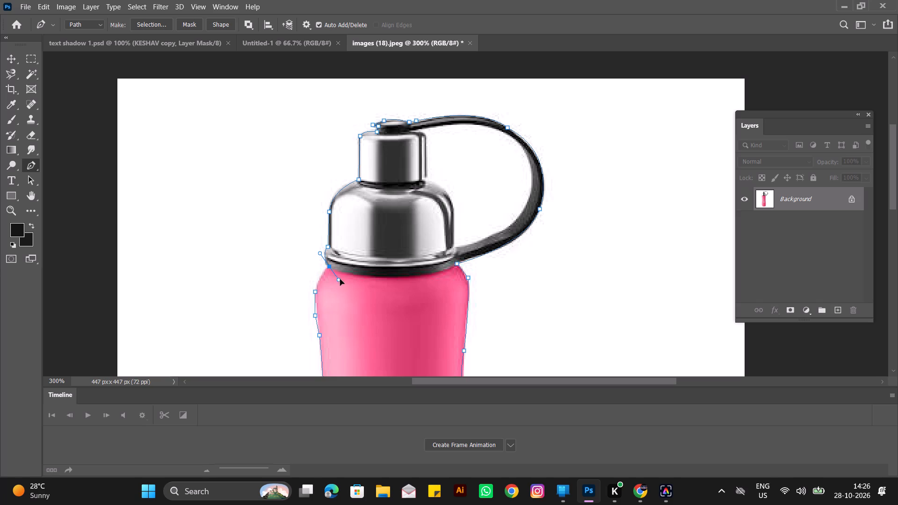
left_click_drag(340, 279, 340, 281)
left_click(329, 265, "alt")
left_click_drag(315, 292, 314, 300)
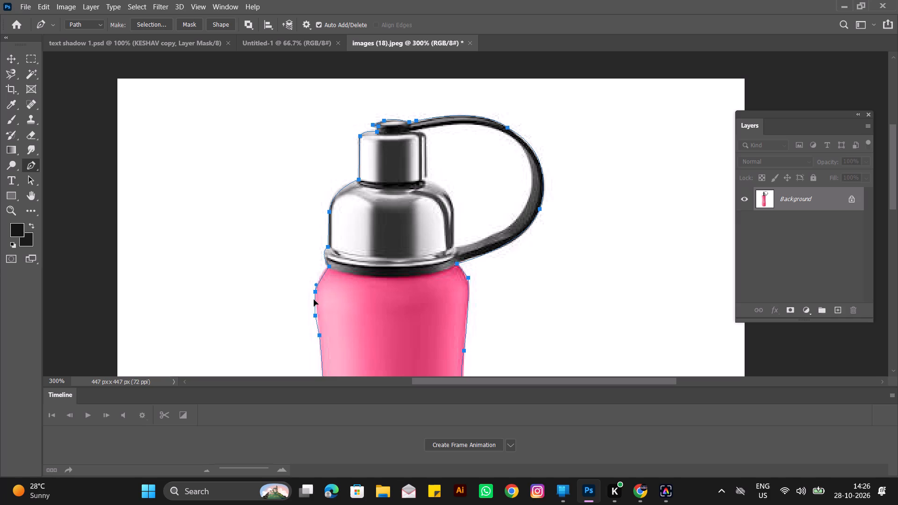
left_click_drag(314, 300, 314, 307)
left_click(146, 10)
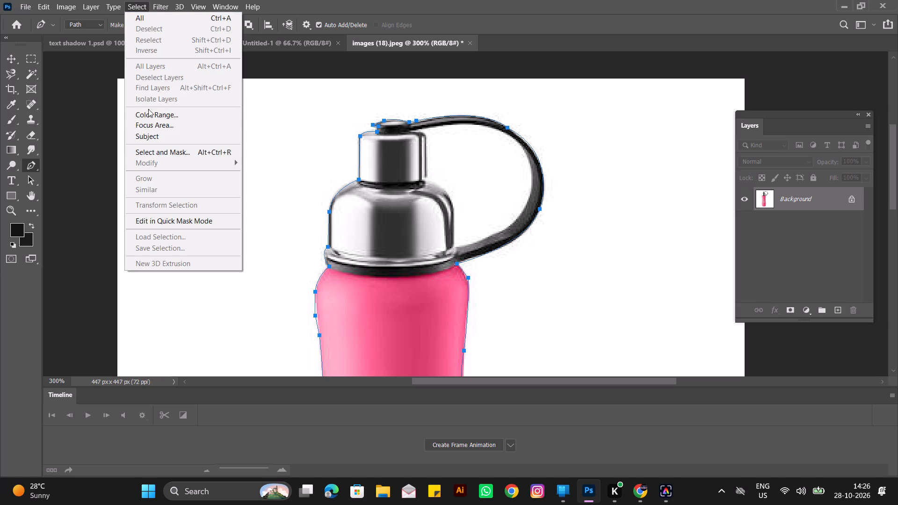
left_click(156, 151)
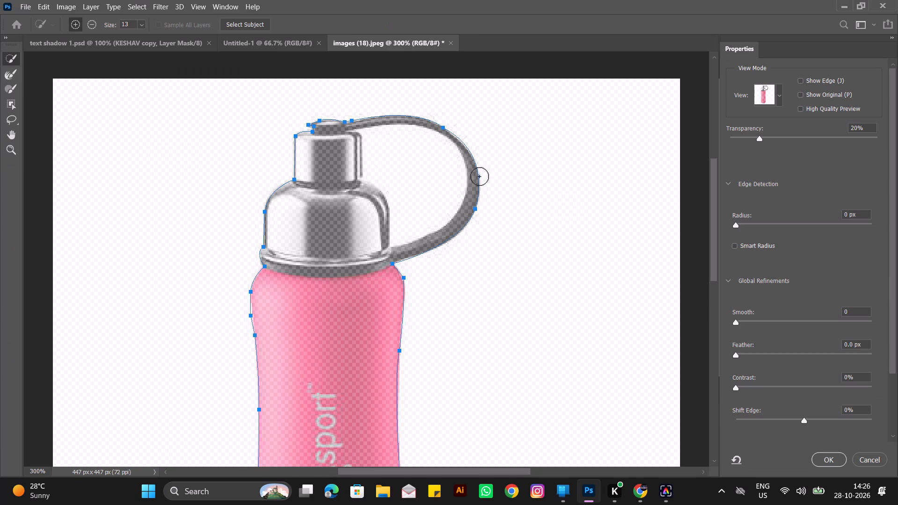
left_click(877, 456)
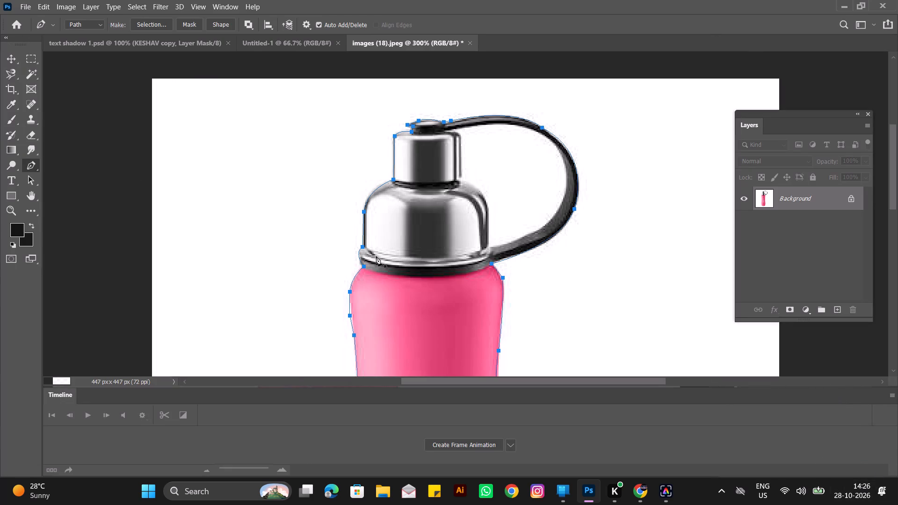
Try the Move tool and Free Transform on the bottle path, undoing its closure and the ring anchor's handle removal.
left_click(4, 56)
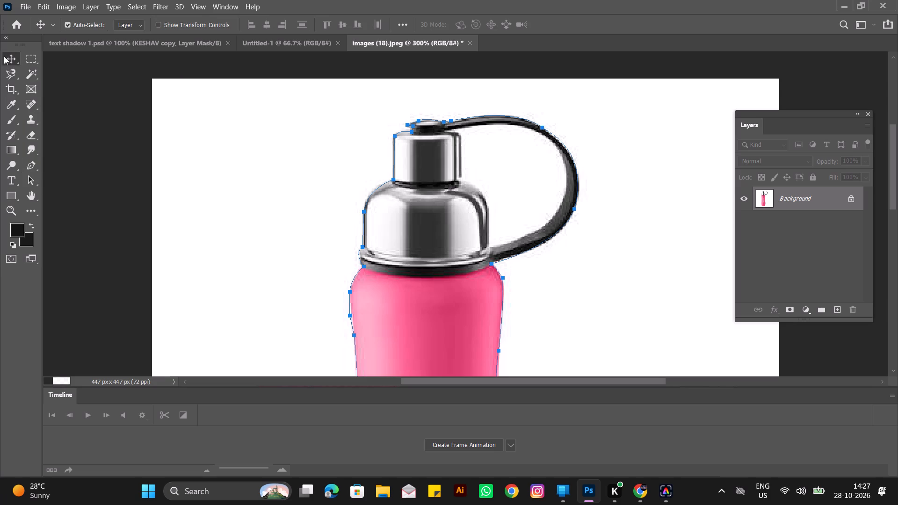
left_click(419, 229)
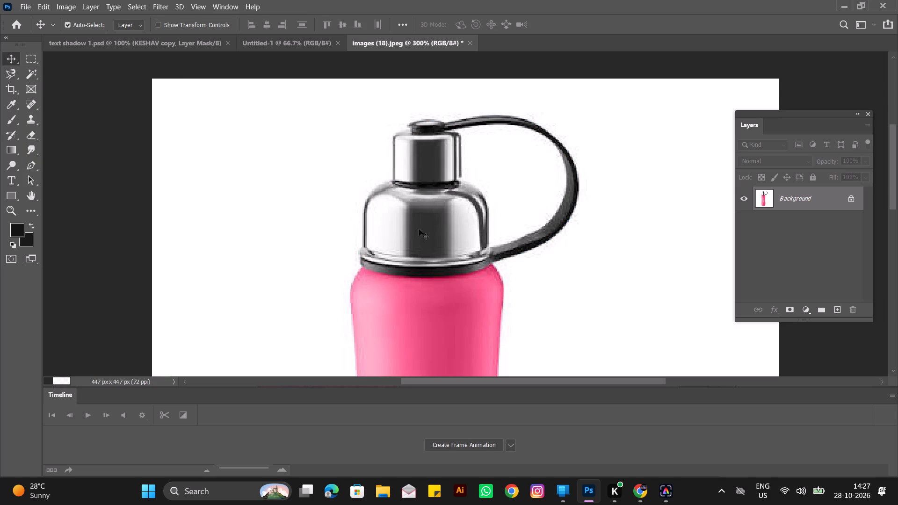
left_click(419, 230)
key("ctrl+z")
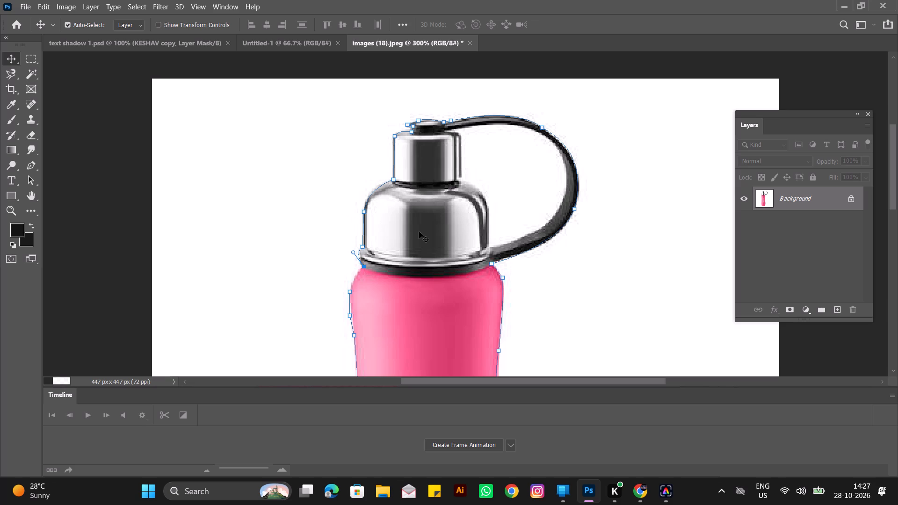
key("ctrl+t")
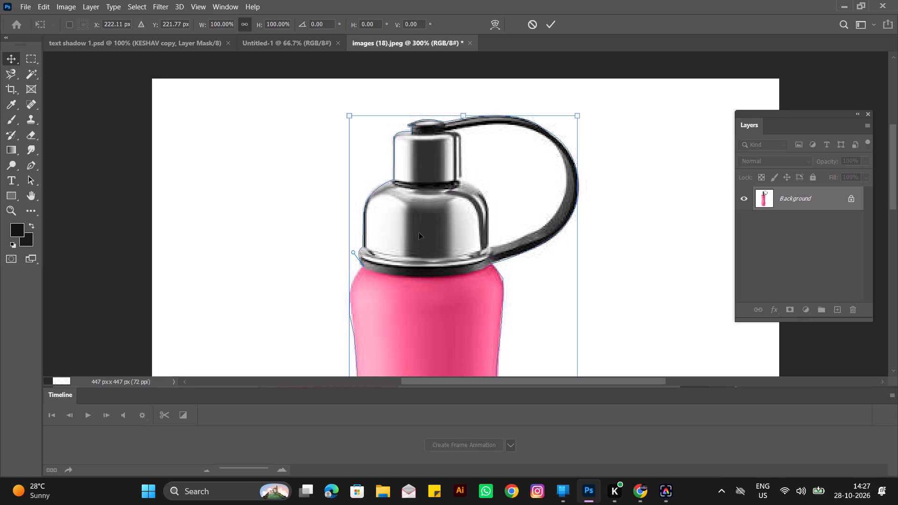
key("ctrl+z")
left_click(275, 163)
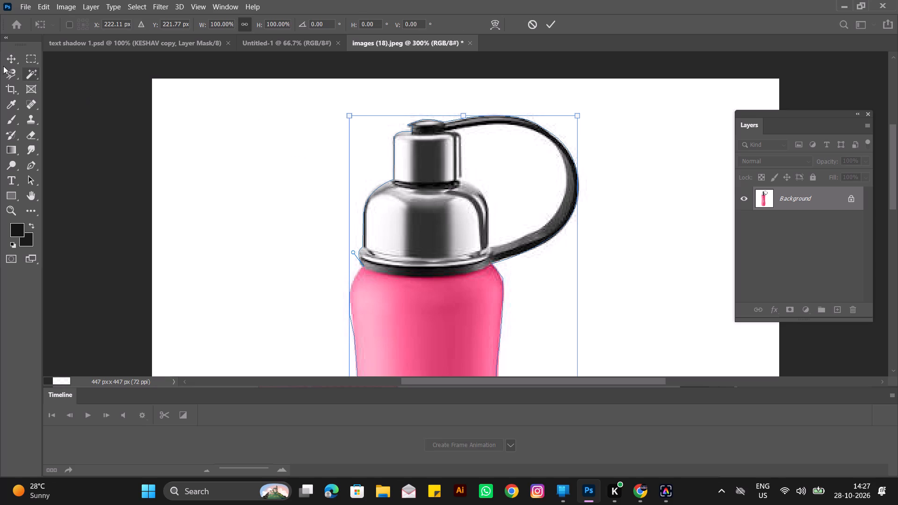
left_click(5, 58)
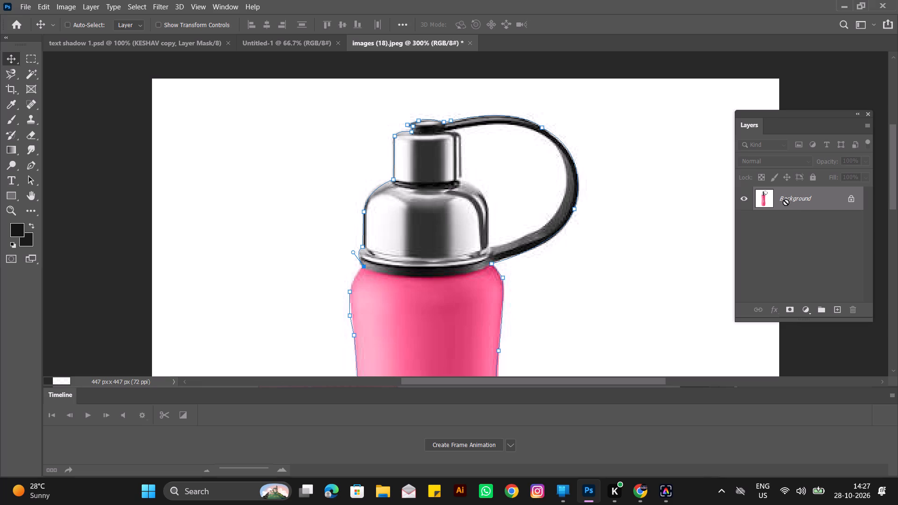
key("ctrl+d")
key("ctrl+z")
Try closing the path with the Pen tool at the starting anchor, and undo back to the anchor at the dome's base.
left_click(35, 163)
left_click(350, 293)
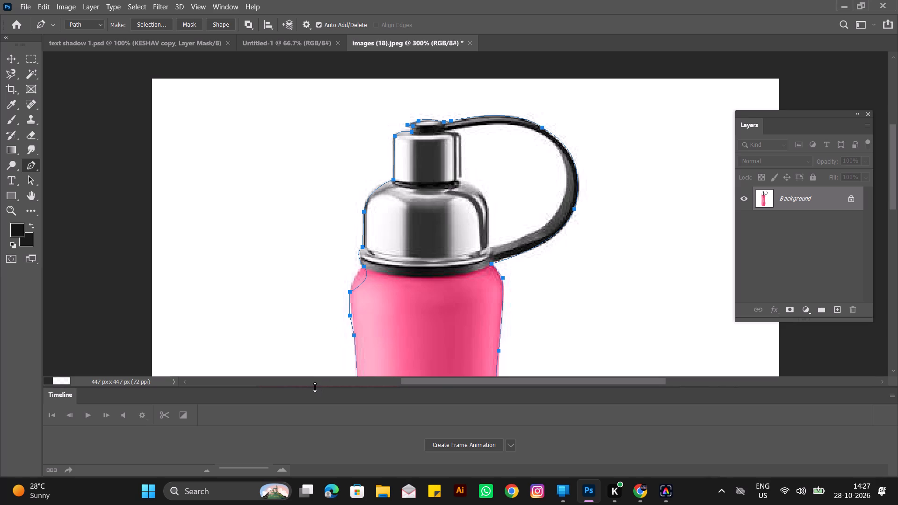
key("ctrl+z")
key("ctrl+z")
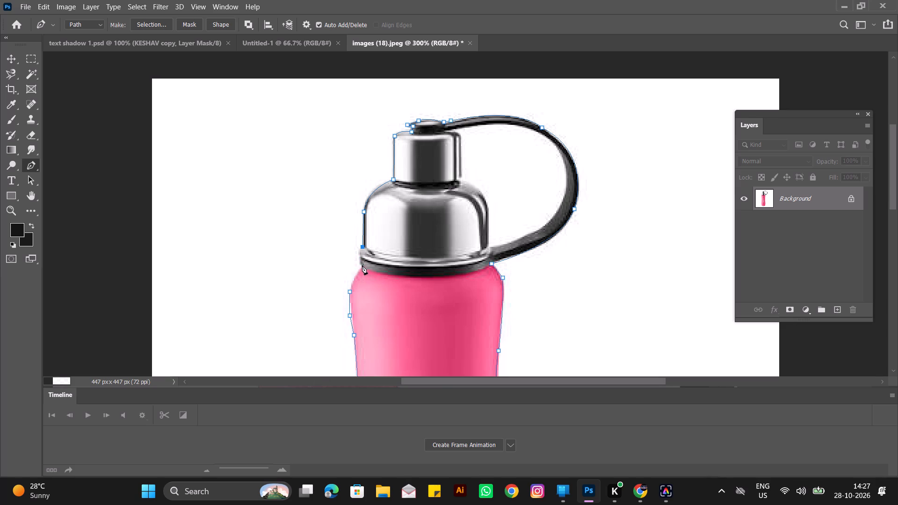
Curve the path around the black ring's left edge and close it at the starting anchor on the pink body's left shoulder.
left_click_drag(362, 266, 370, 280)
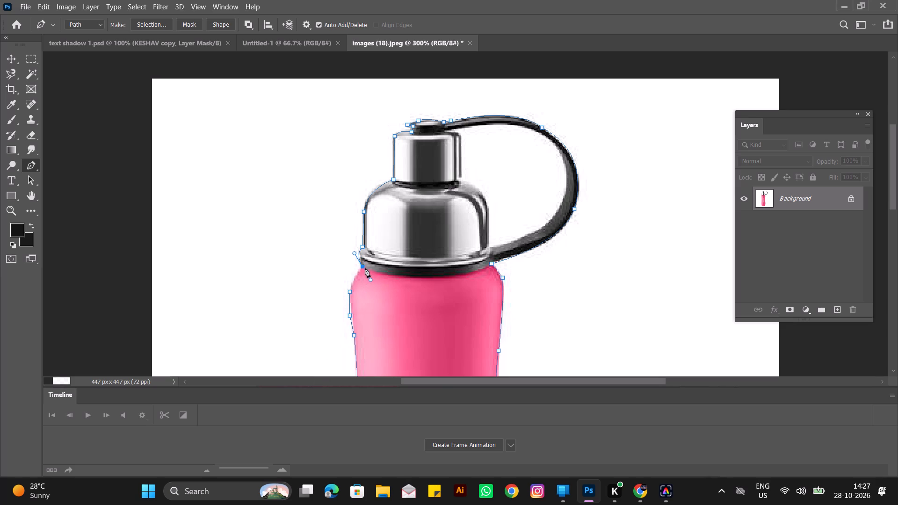
left_click(363, 266, "alt")
left_click_drag(348, 292, 348, 305)
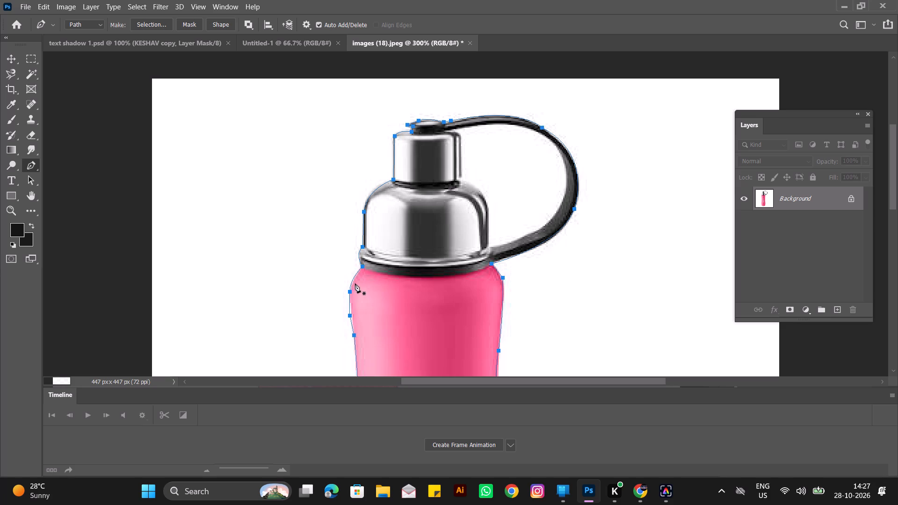
Make a selection from the closed bottle path.
right_click(426, 260)
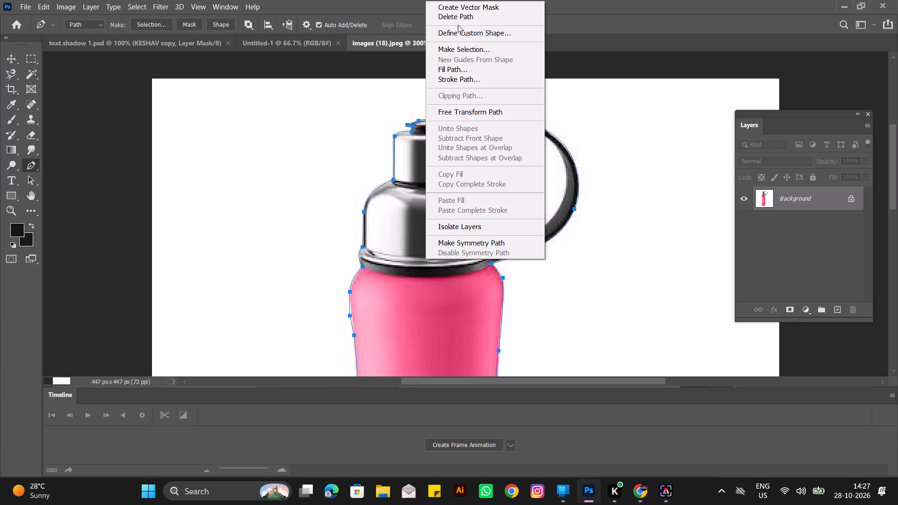
left_click(462, 49)
left_click(506, 125)
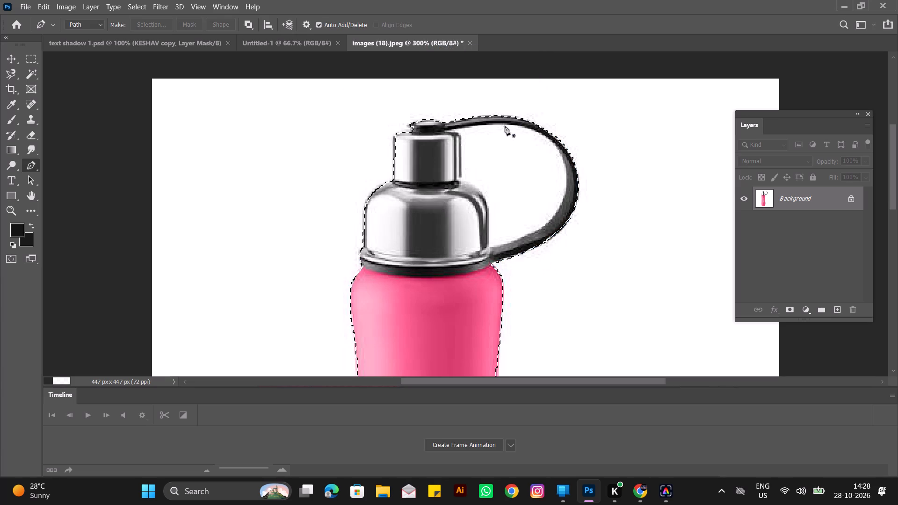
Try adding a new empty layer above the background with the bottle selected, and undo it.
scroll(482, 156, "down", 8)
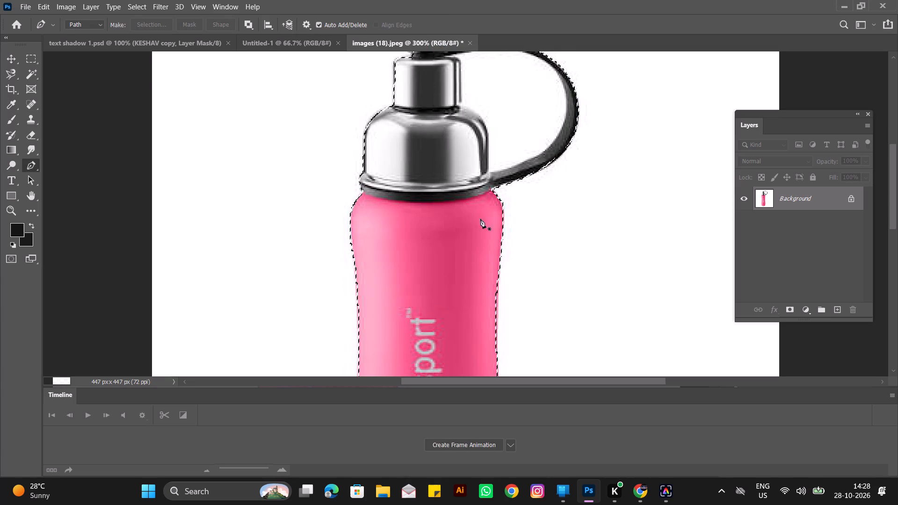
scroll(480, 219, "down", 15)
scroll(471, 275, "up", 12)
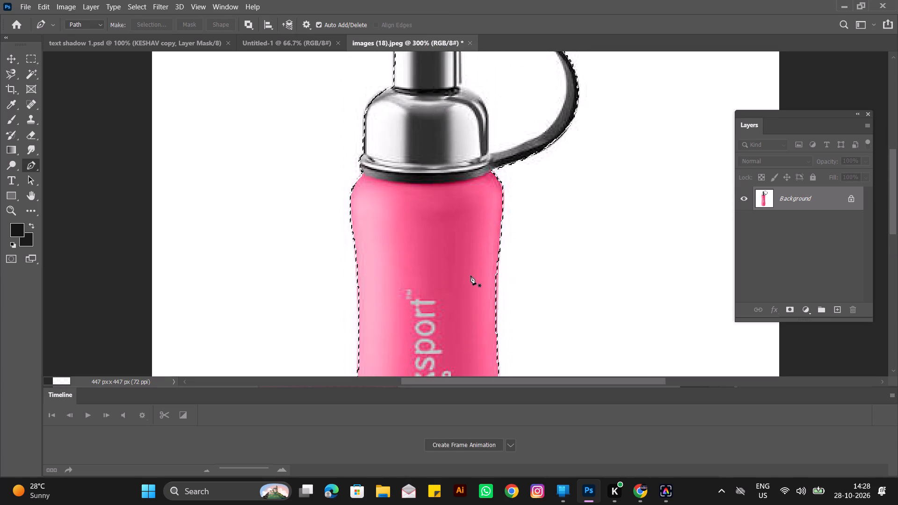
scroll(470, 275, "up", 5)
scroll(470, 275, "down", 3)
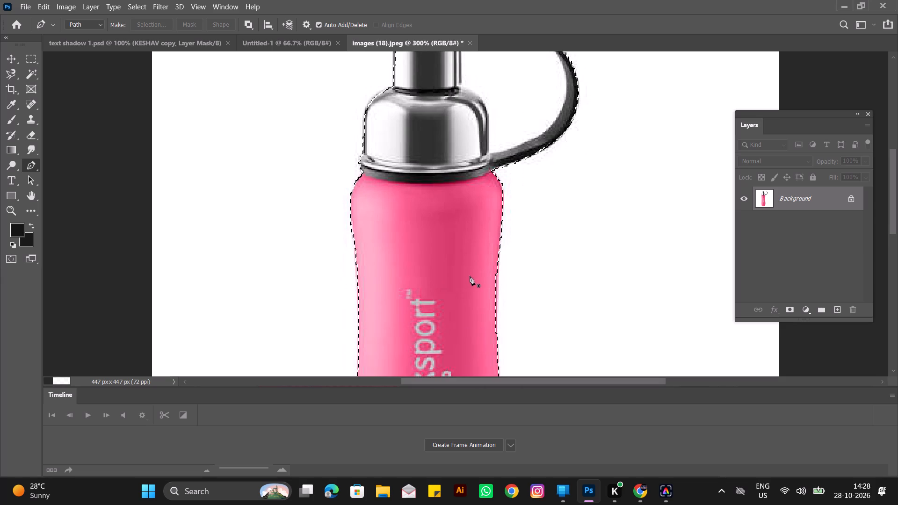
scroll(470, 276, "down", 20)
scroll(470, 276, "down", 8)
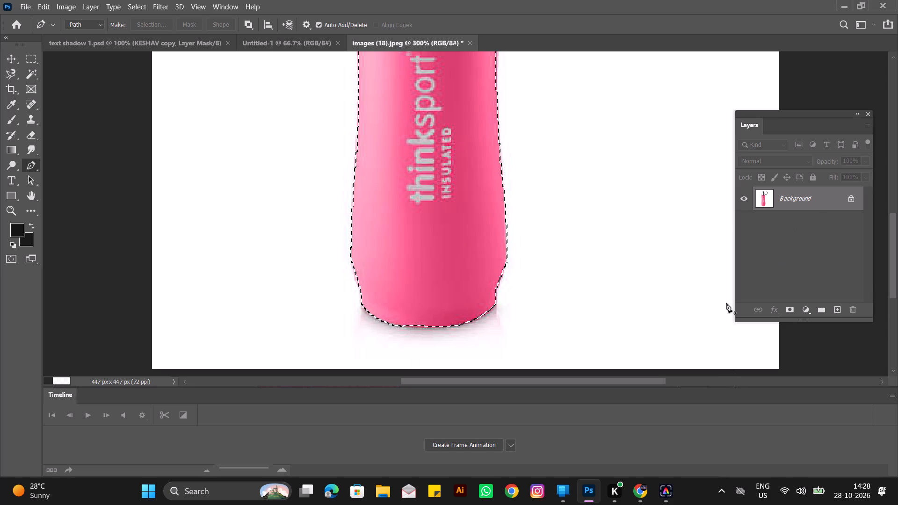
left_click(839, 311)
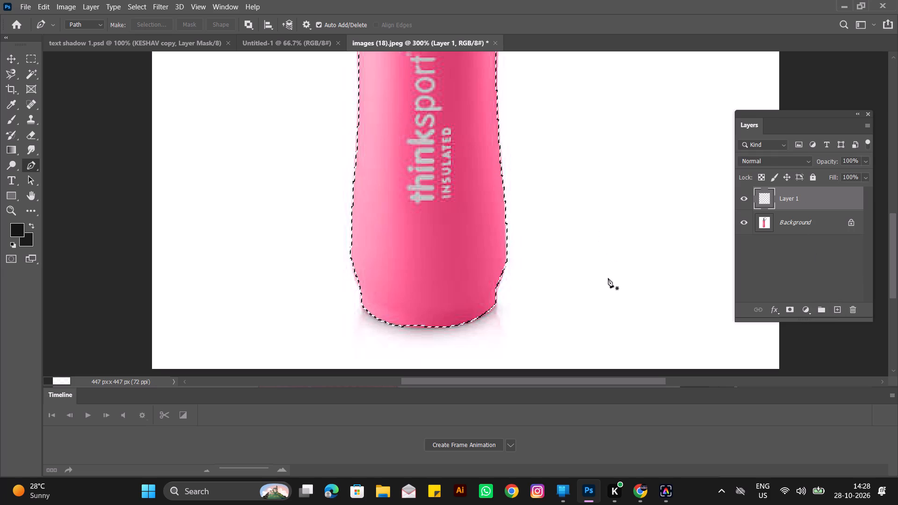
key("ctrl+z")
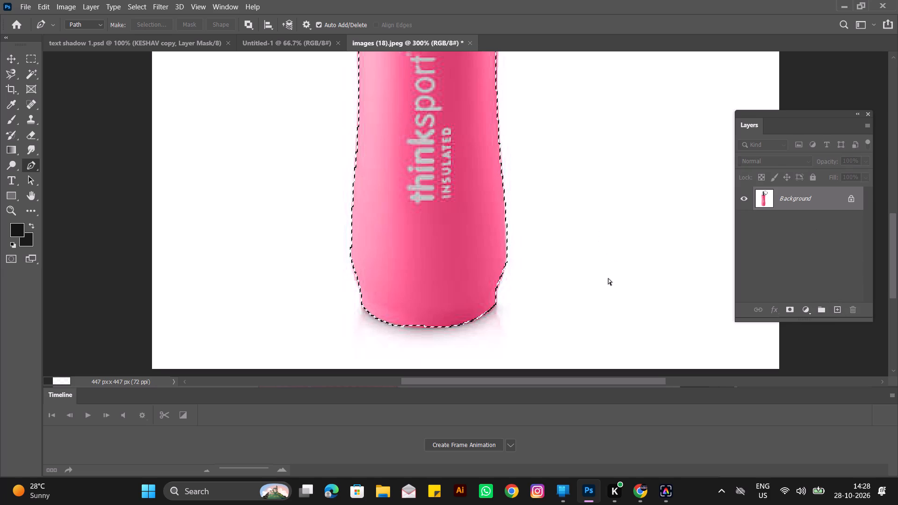
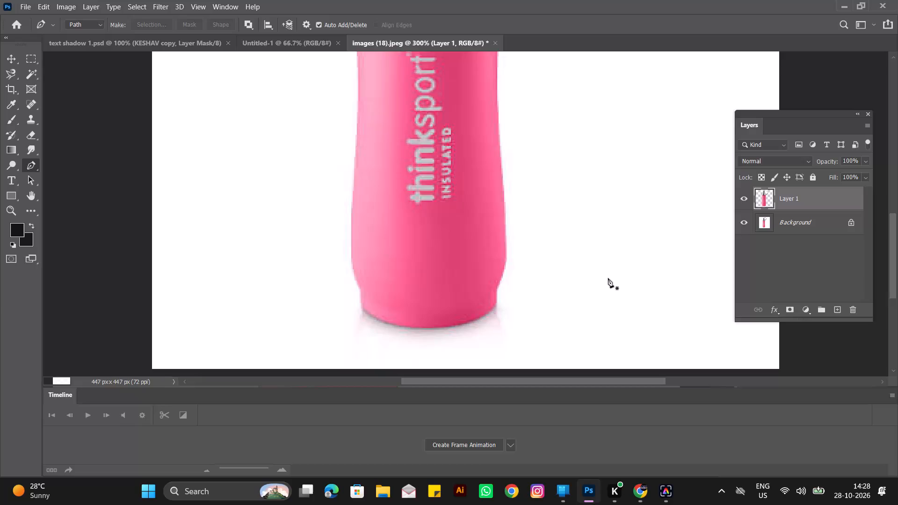
Check the bottle cut-out by toggling Layer 1's visibility and hiding the Background layer.
left_click(750, 196)
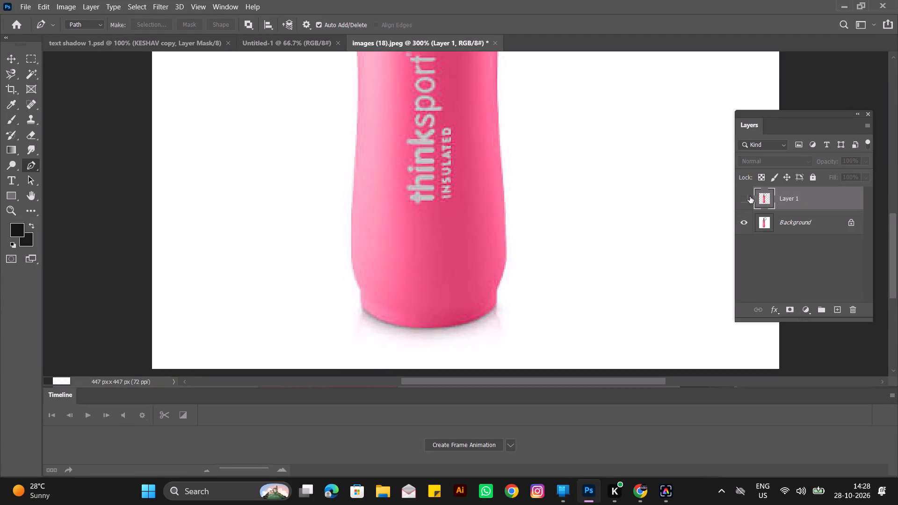
left_click(750, 196)
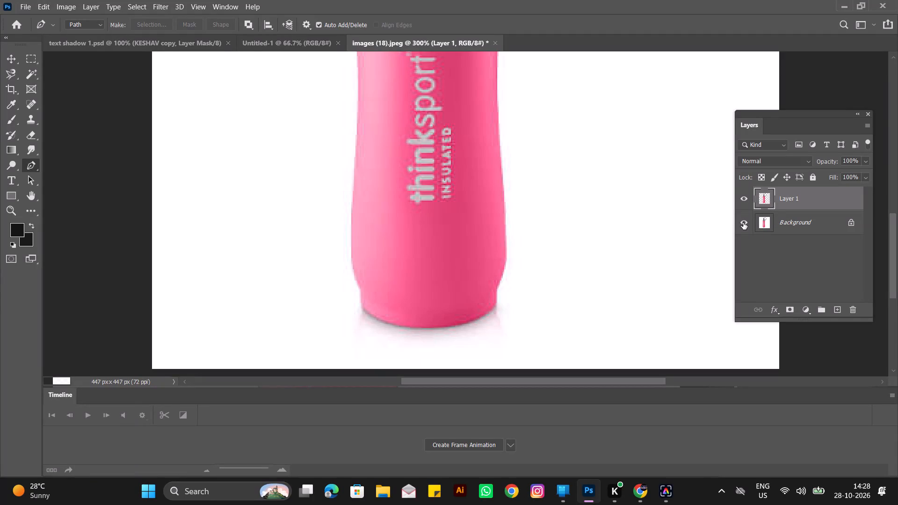
left_click(743, 223)
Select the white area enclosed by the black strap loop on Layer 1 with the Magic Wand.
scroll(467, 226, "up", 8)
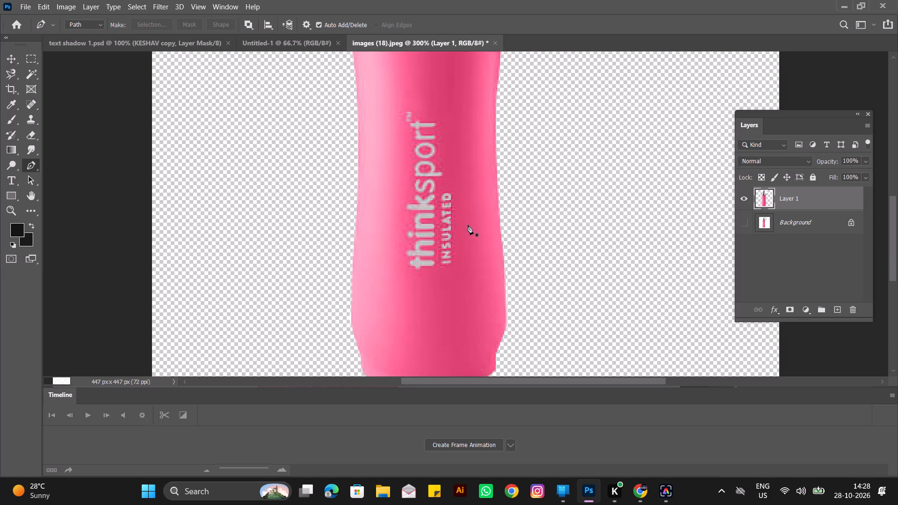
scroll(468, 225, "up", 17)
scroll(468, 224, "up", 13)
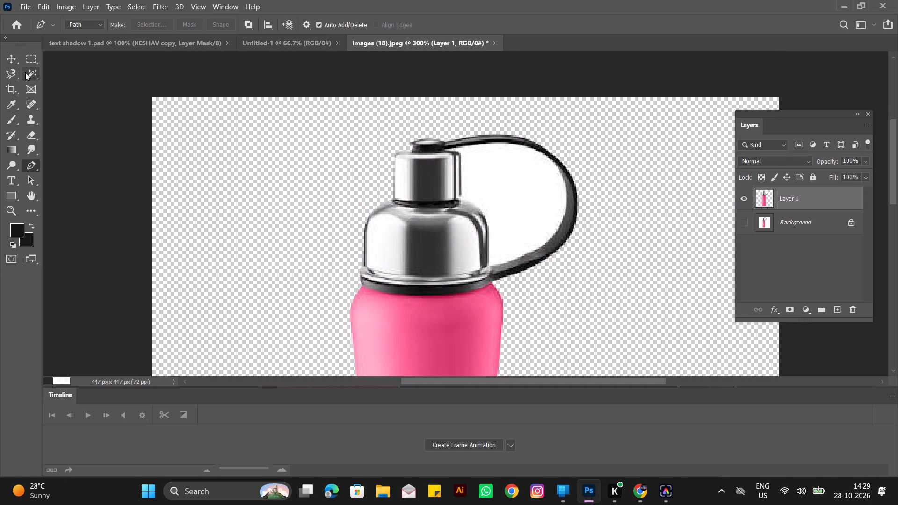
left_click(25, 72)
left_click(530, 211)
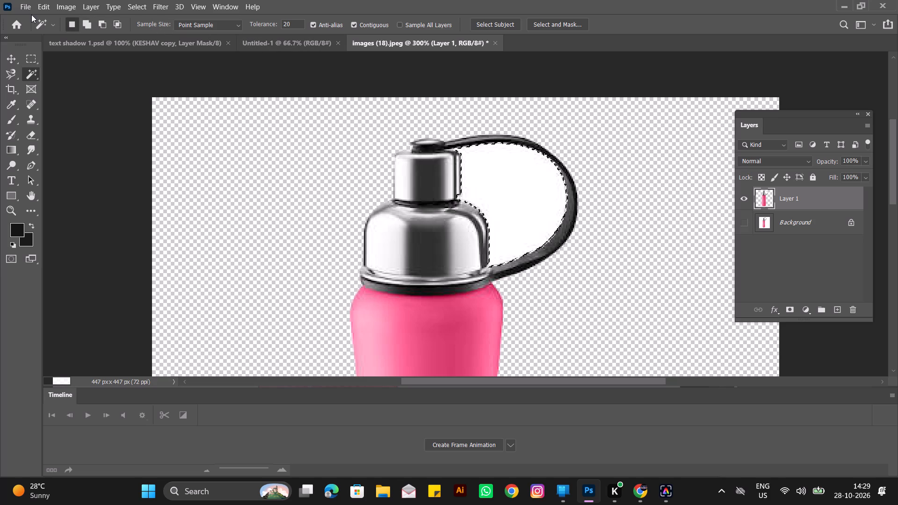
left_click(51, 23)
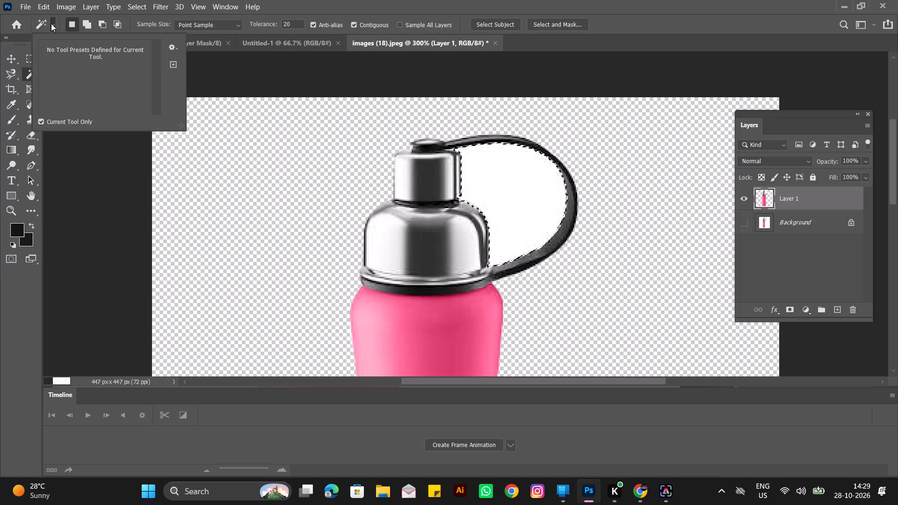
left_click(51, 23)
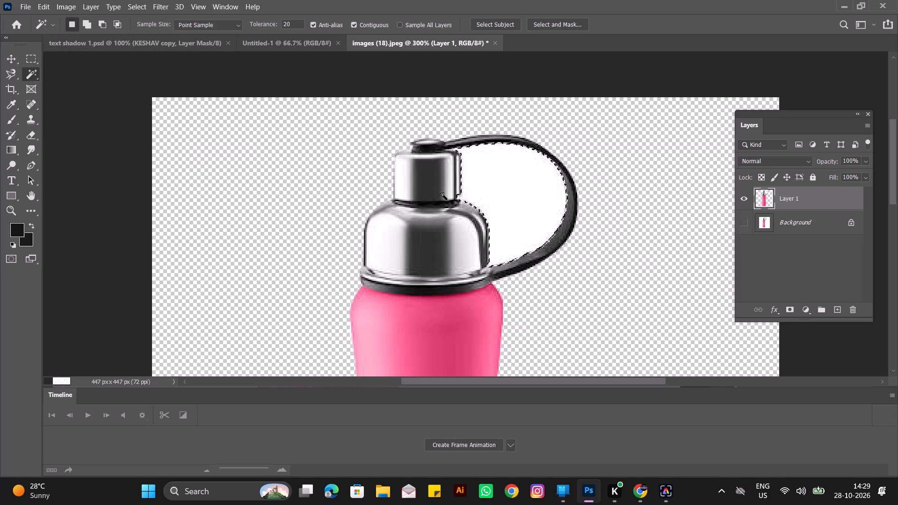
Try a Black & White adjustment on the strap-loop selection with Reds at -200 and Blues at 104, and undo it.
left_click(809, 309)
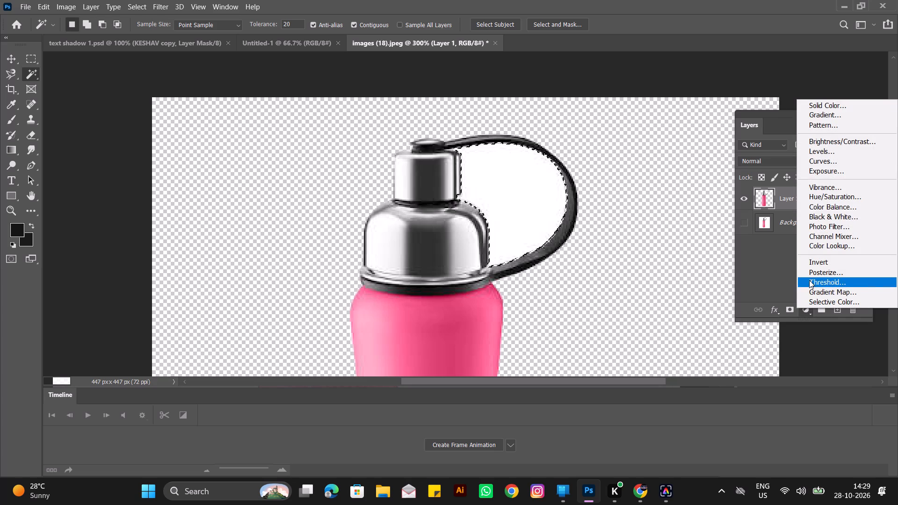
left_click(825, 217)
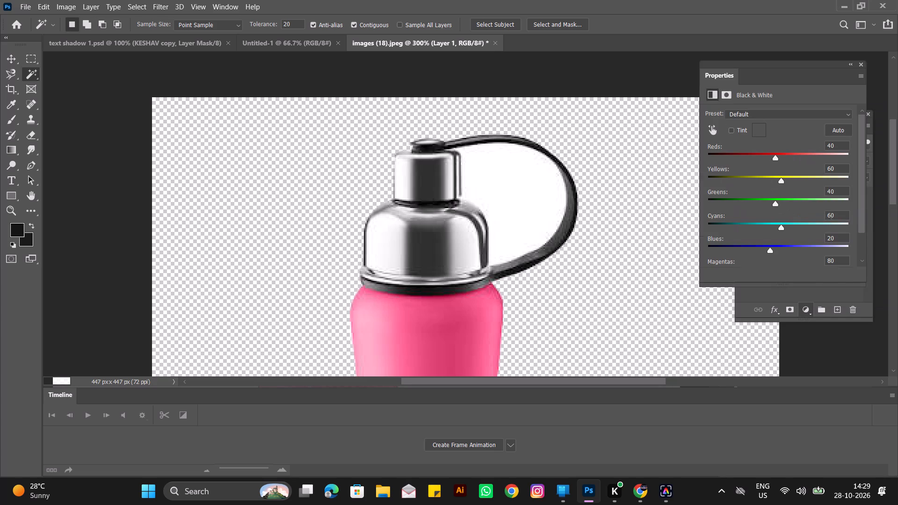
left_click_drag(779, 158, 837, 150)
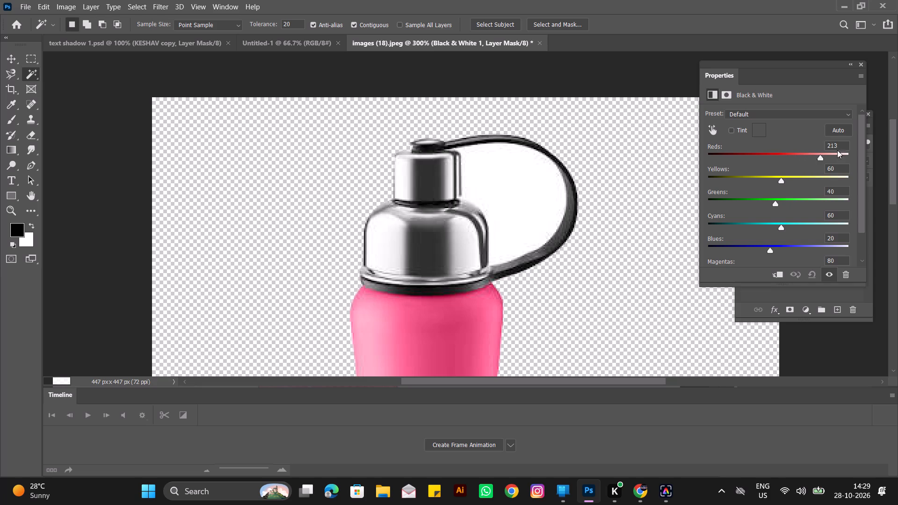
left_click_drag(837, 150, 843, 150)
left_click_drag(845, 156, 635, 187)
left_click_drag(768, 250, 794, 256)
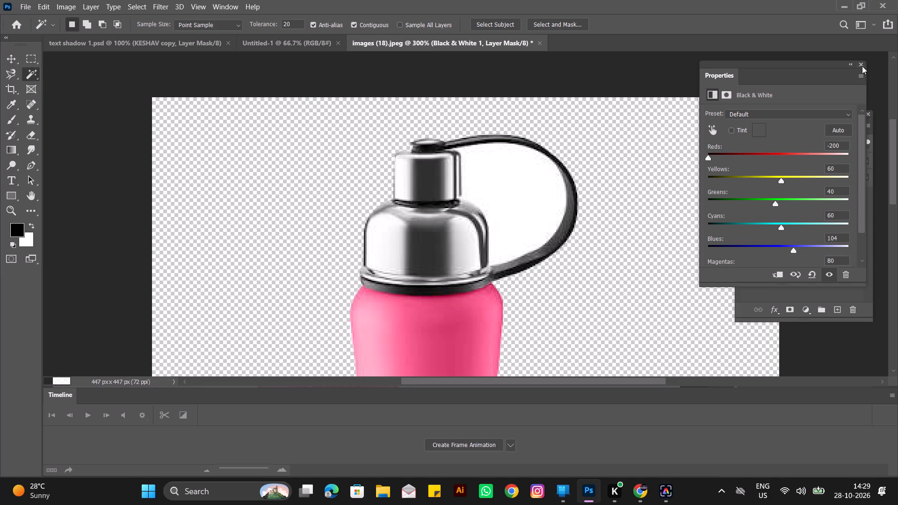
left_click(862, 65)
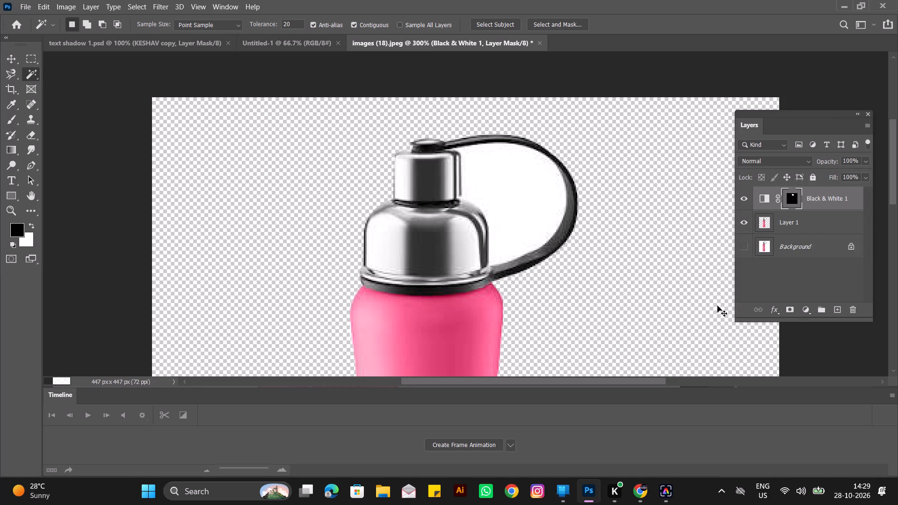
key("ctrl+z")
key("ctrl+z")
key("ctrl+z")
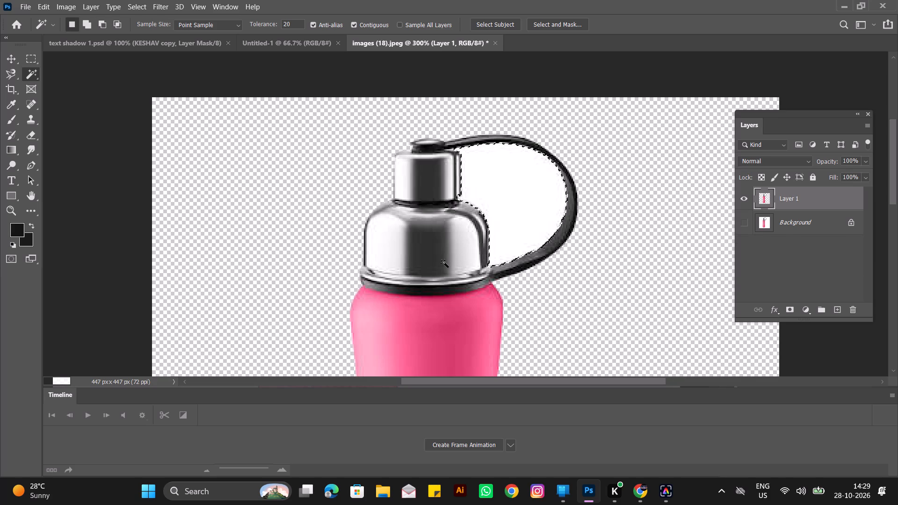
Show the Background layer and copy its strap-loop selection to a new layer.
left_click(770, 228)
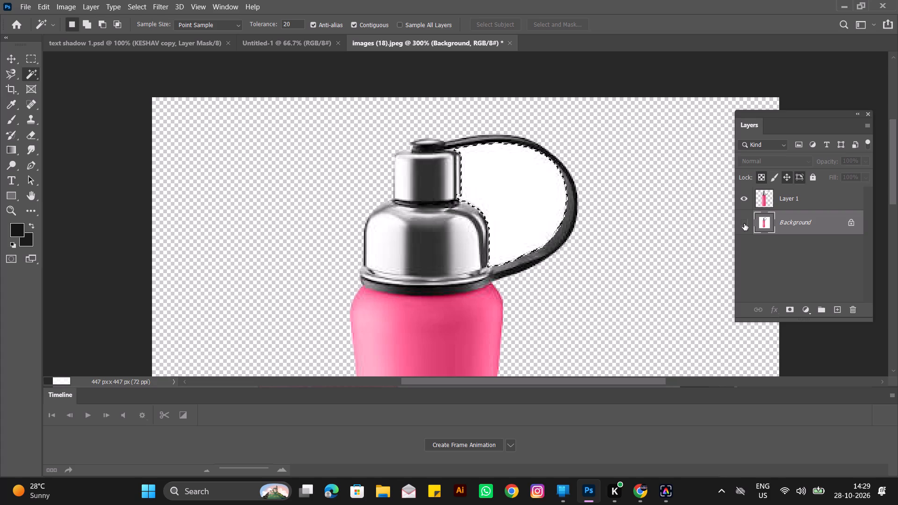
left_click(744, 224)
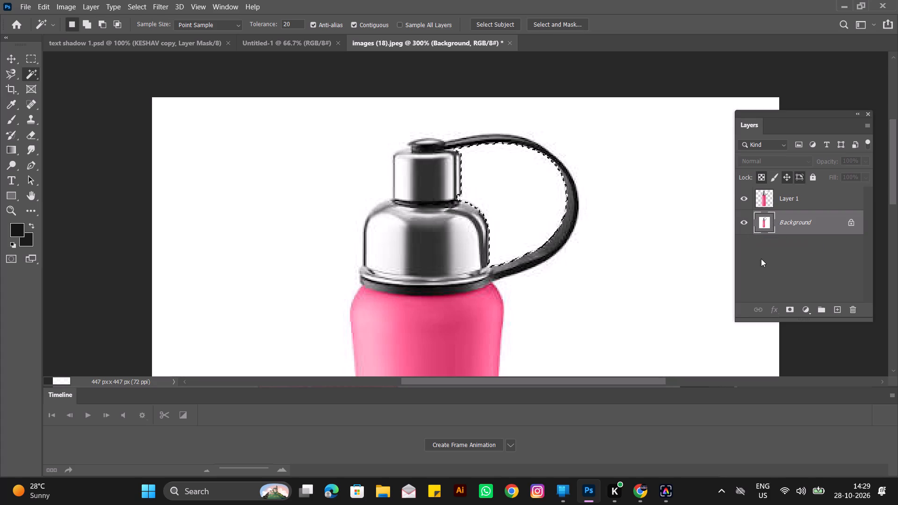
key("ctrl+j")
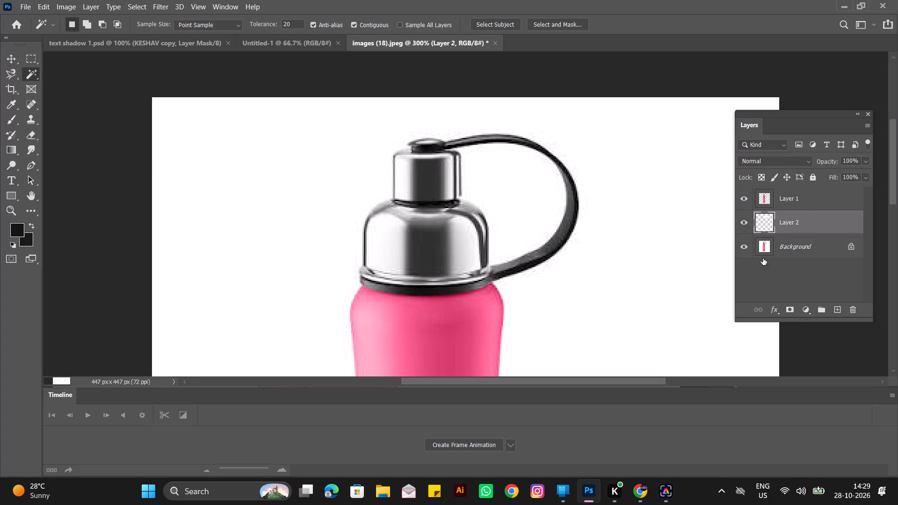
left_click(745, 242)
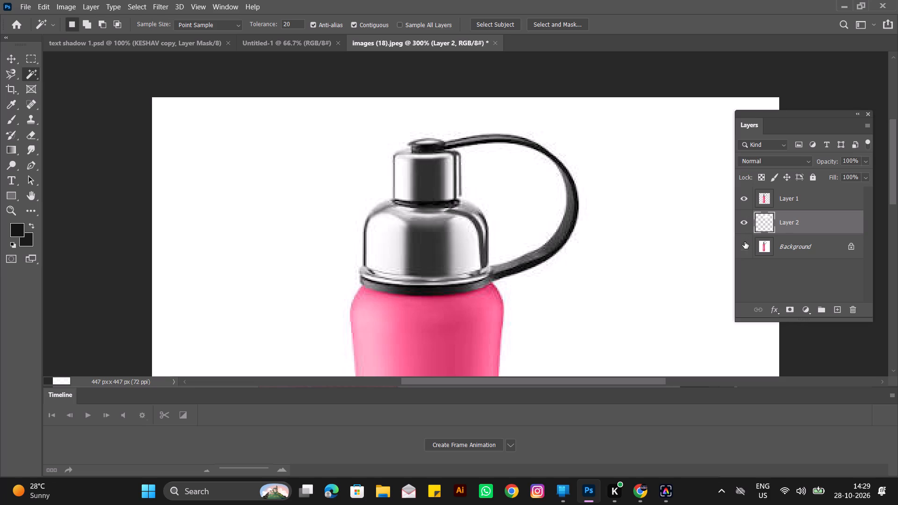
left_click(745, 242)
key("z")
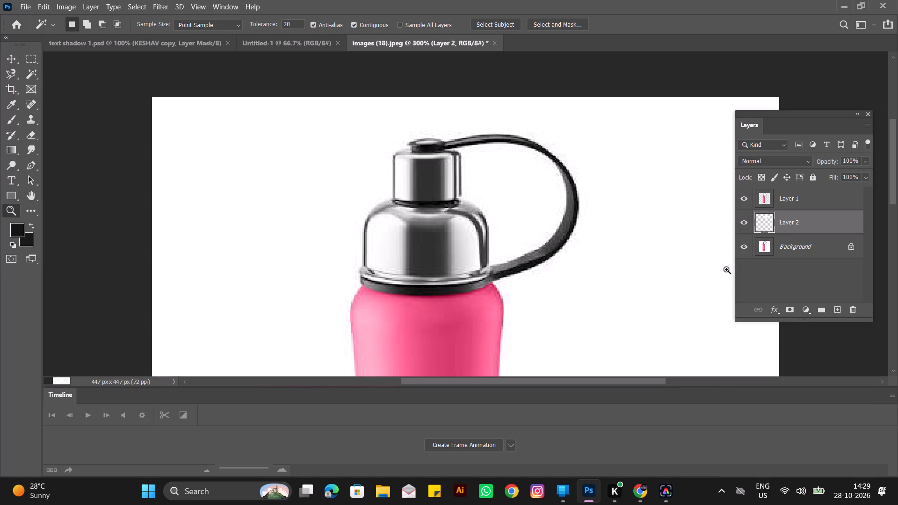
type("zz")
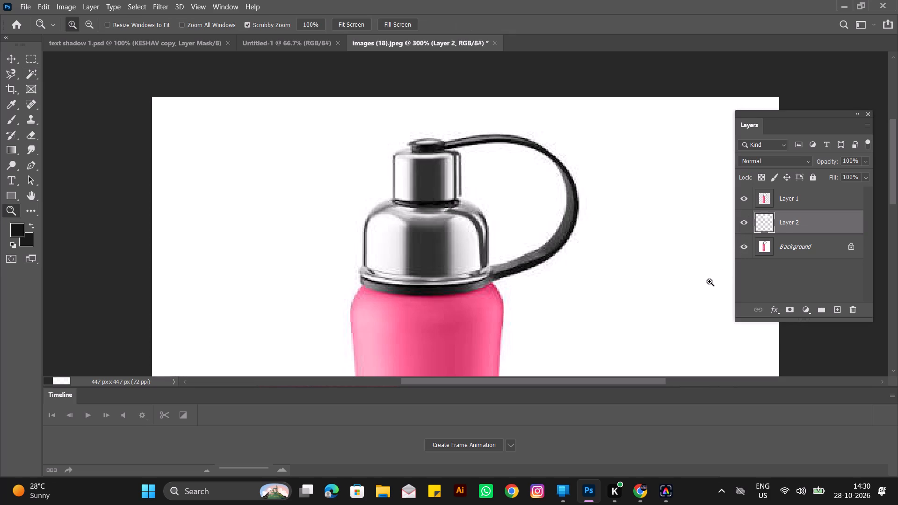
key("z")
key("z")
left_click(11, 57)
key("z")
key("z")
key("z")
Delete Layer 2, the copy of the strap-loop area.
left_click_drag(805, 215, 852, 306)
Hide the Background layer and examine the cut-out along the bottle's body, cap and strap.
left_click(741, 221)
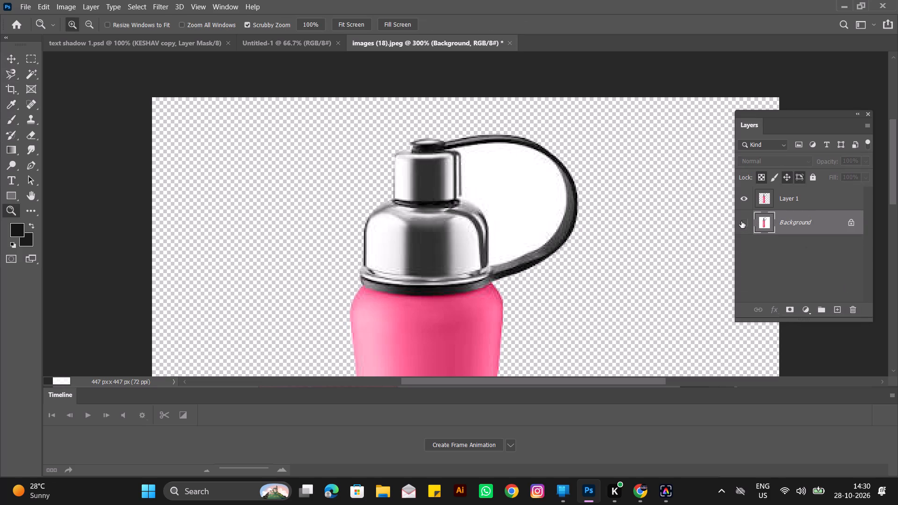
scroll(504, 183, "down", 20)
scroll(504, 183, "down", 8)
scroll(482, 212, "up", 3)
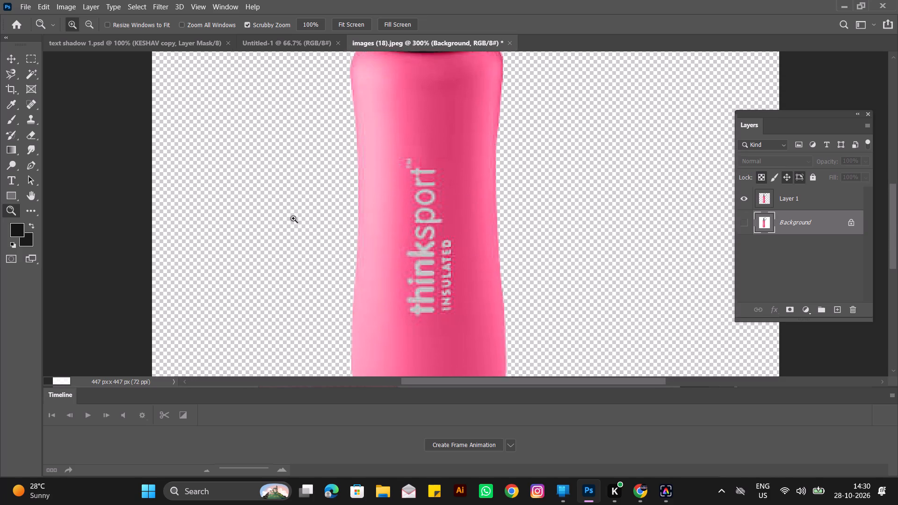
scroll(293, 218, "up", 1)
scroll(57, 175, "up", 8)
left_click(12, 59)
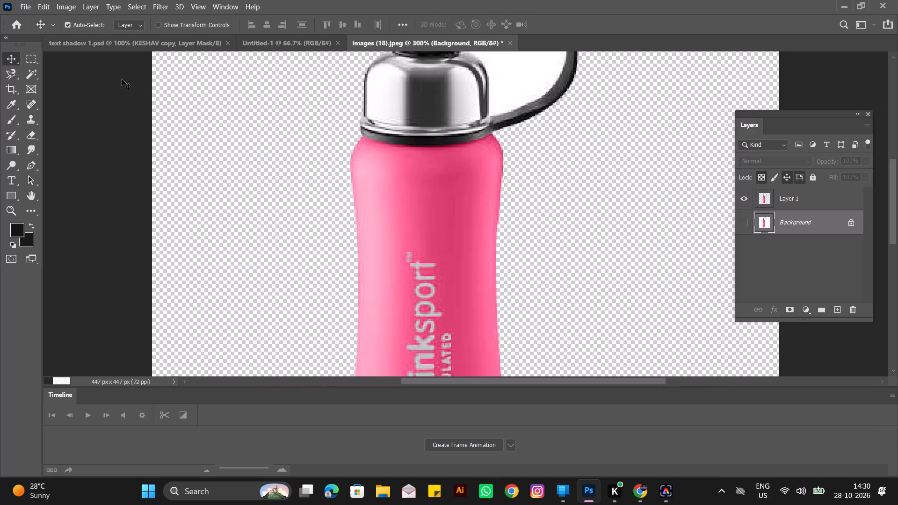
scroll(487, 209, "up", 8)
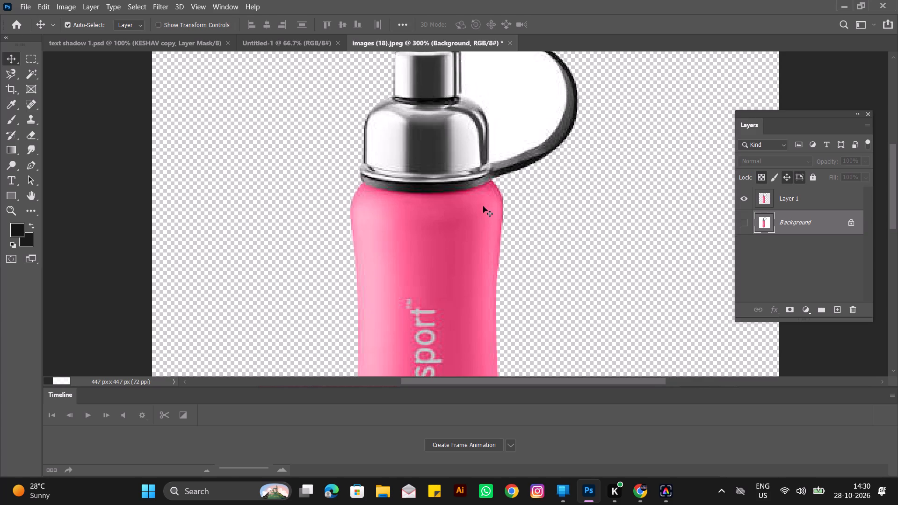
scroll(483, 206, "up", 2)
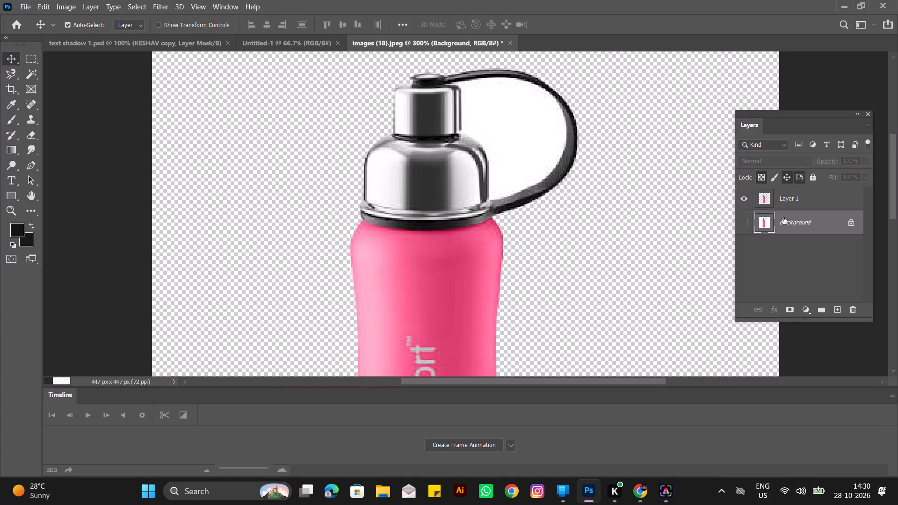
Unlock the Background layer to turn it into a regular layer.
left_click(854, 223)
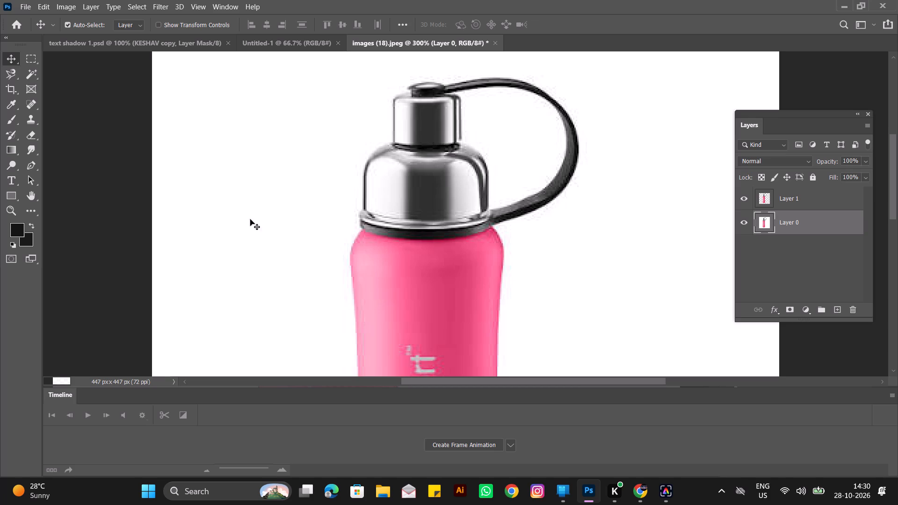
Set the foreground colour to the light pink-magenta #e183cc.
left_click(16, 224)
left_click_drag(385, 172, 390, 135)
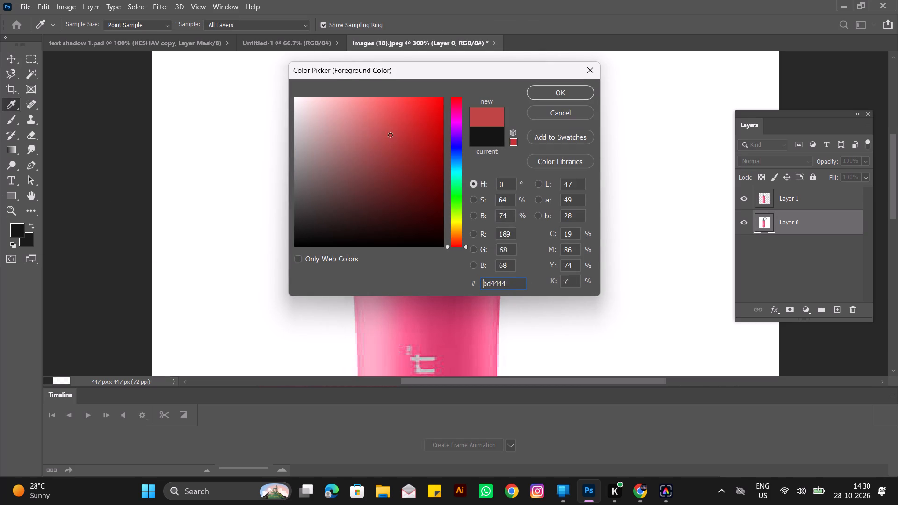
left_click_drag(390, 135, 355, 118)
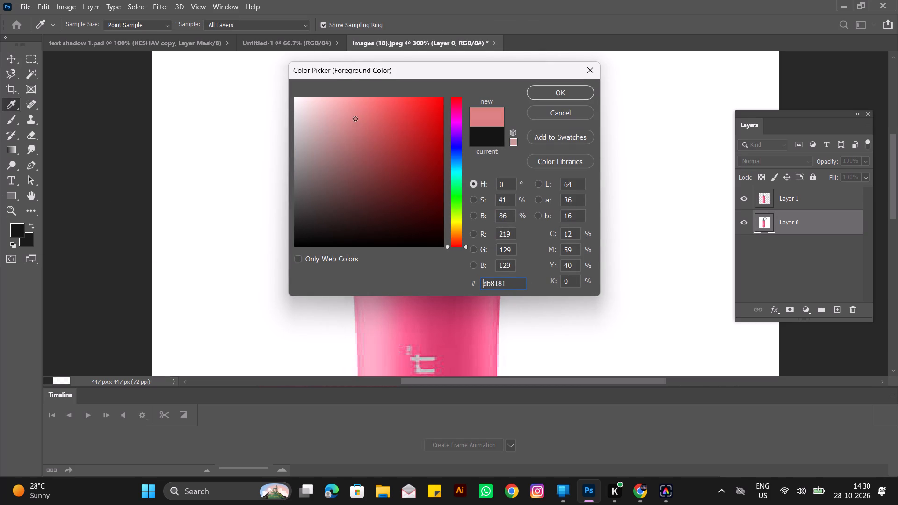
left_click_drag(355, 118, 347, 154)
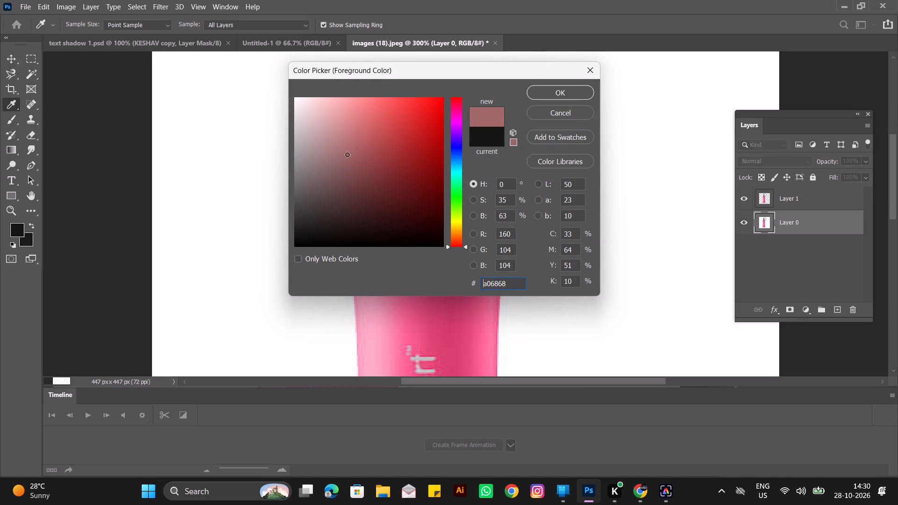
left_click_drag(347, 154, 366, 136)
left_click_drag(450, 230, 449, 176)
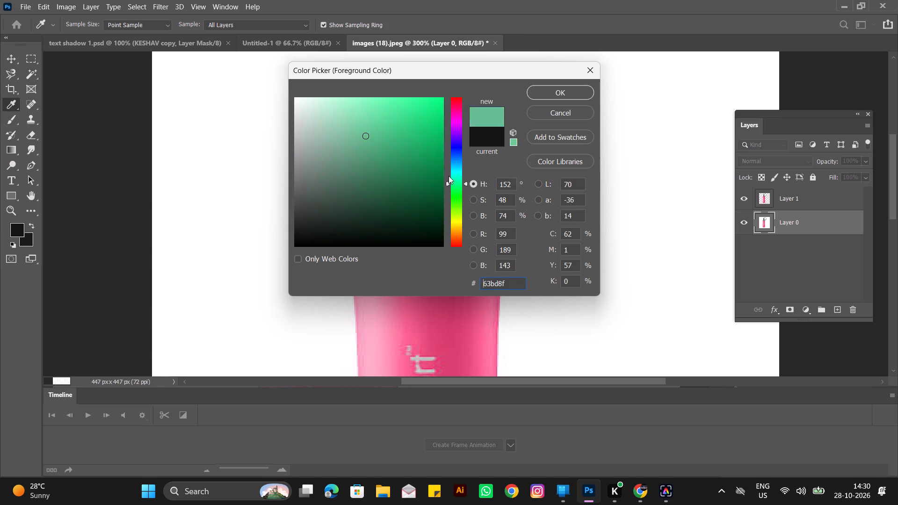
left_click_drag(449, 176, 448, 116)
left_click_drag(379, 130, 380, 106)
left_click_drag(356, 121, 357, 115)
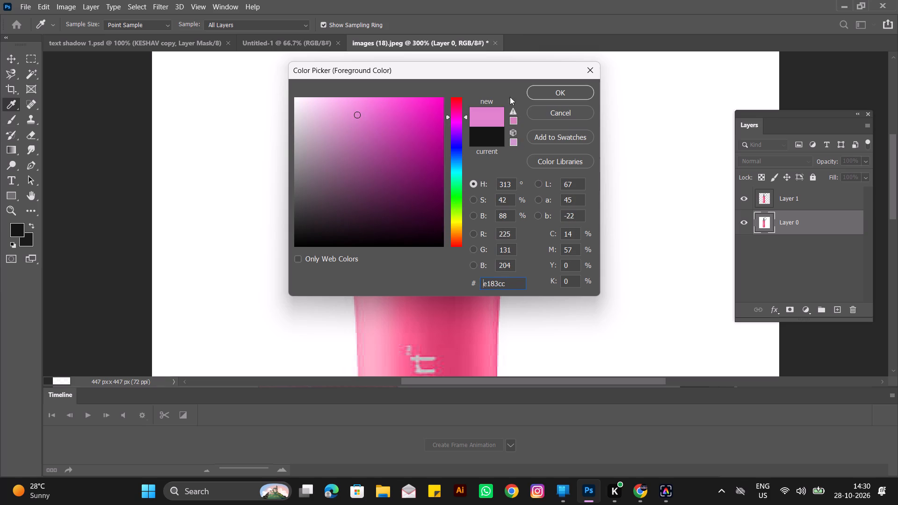
left_click(538, 92)
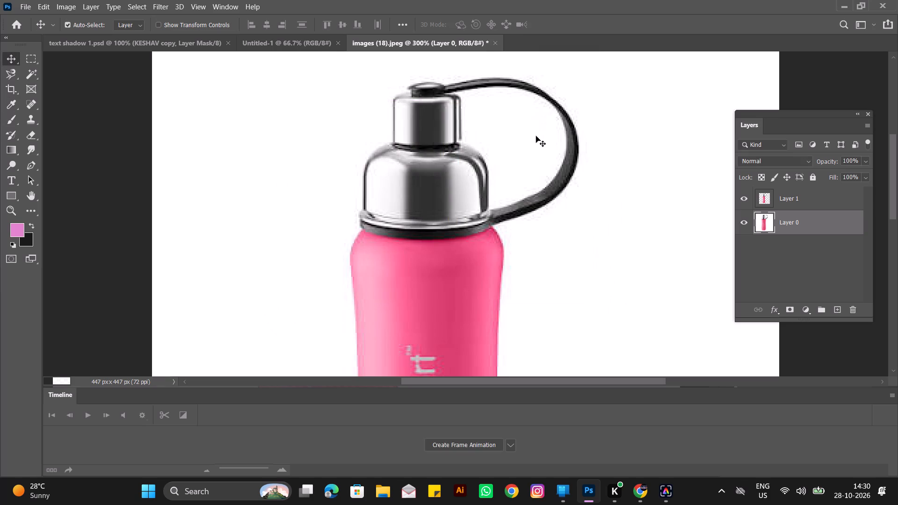
Fill Layer 0 with the pink foreground colour as the background behind the bottle.
key("alt+0")
key("alt+BackSpace")
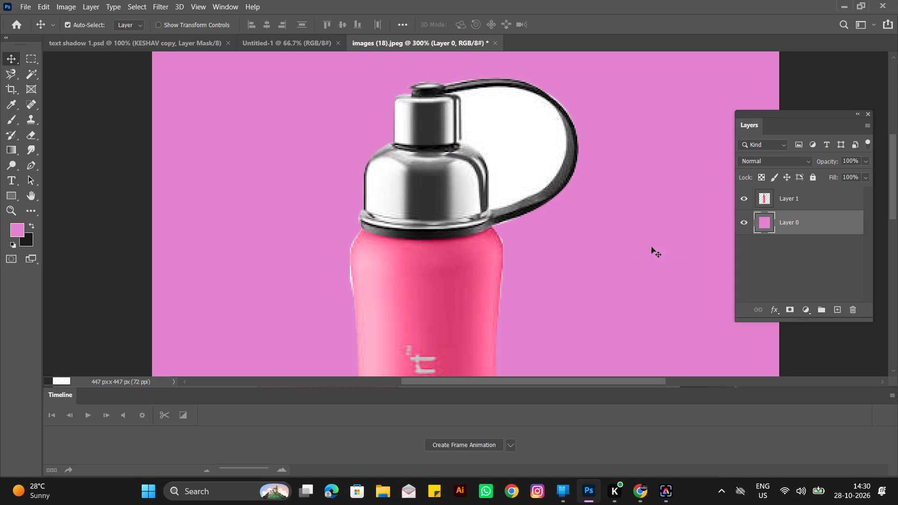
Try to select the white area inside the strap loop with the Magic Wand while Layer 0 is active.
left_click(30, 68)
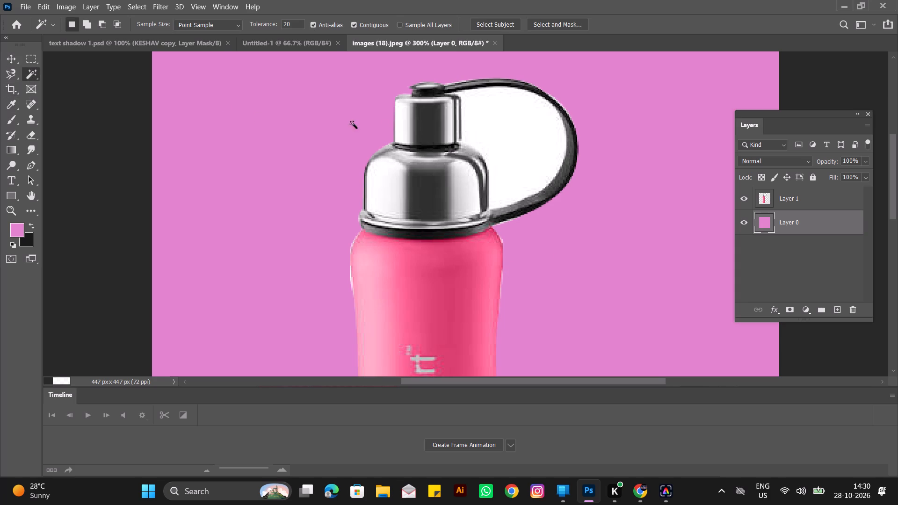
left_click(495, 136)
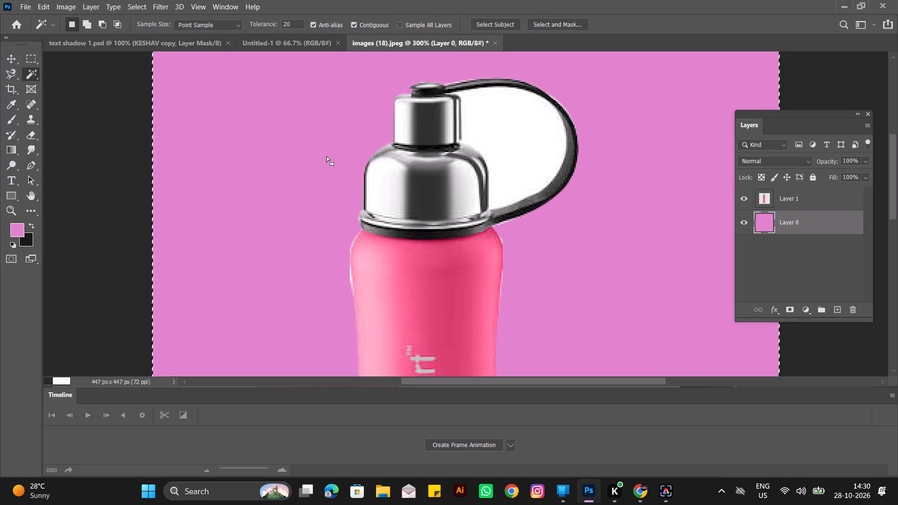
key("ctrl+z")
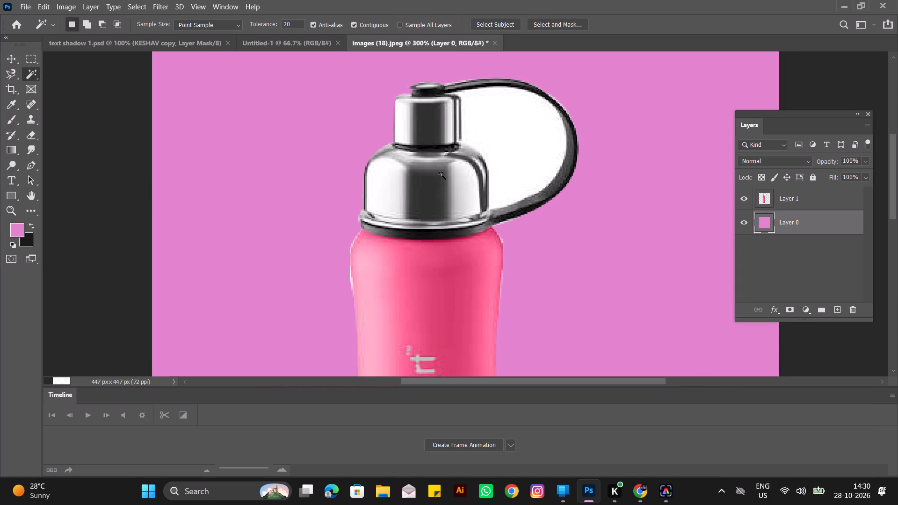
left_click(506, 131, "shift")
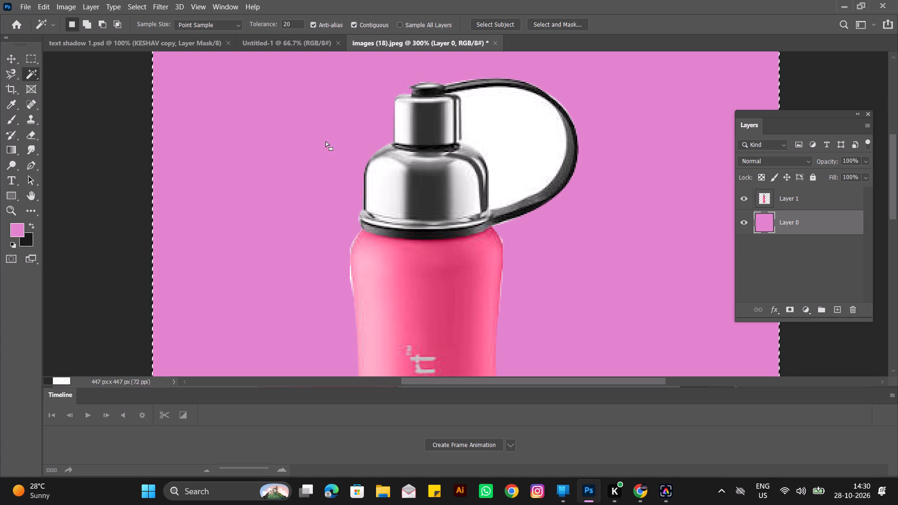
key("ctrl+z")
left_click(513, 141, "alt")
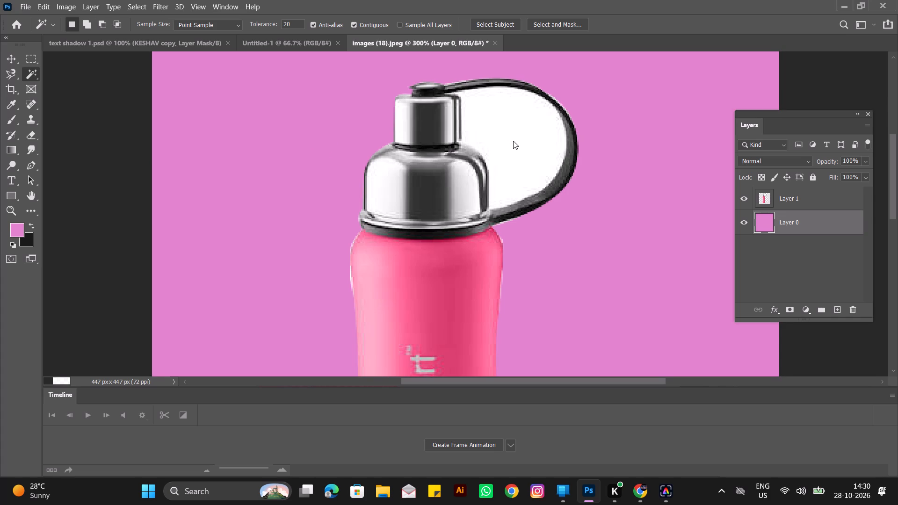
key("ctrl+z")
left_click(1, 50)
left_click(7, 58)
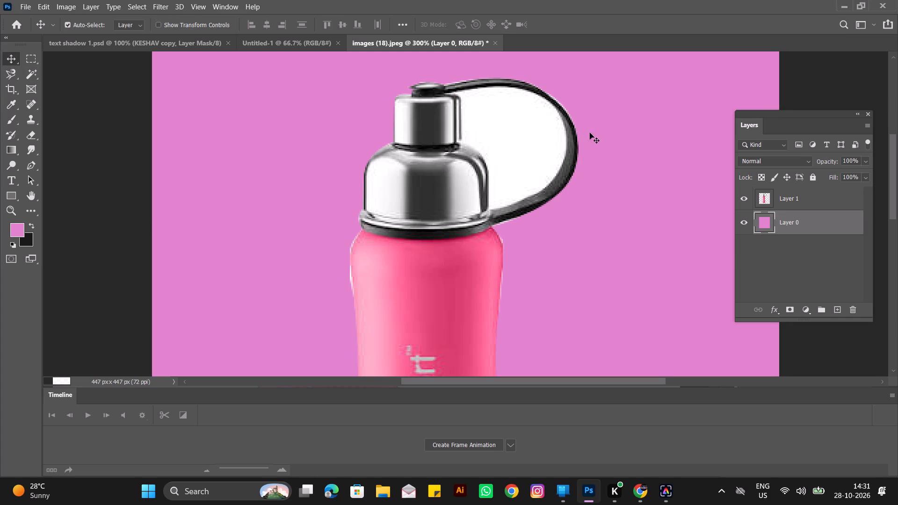
Select the white area inside the strap loop on Layer 1 with the Magic Wand.
left_click(789, 200)
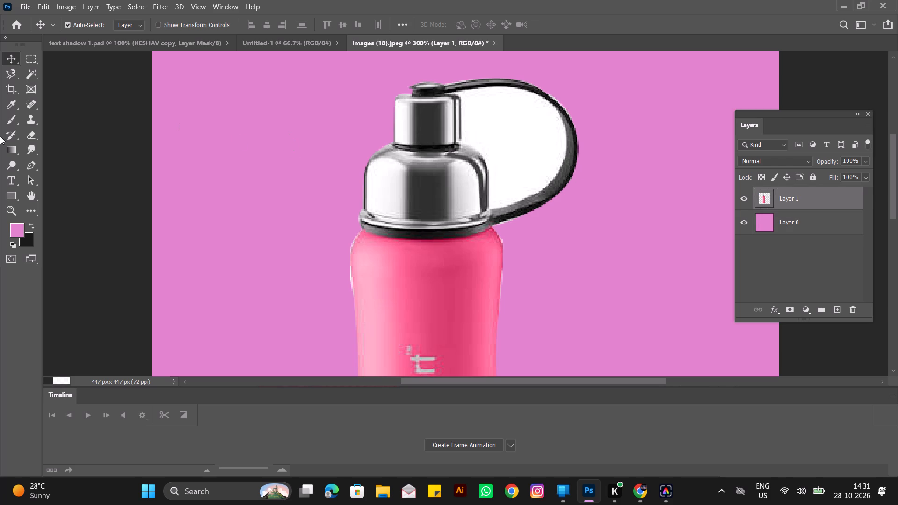
left_click(25, 76)
left_click(483, 139, "shift")
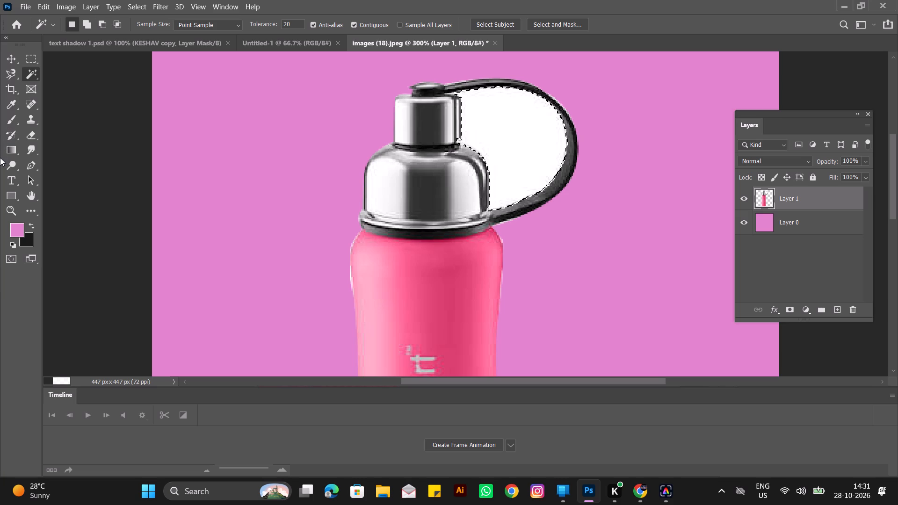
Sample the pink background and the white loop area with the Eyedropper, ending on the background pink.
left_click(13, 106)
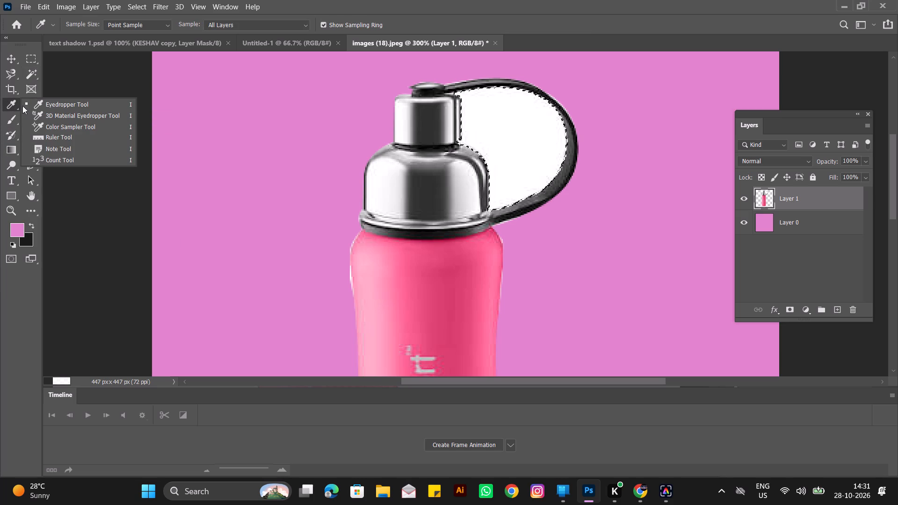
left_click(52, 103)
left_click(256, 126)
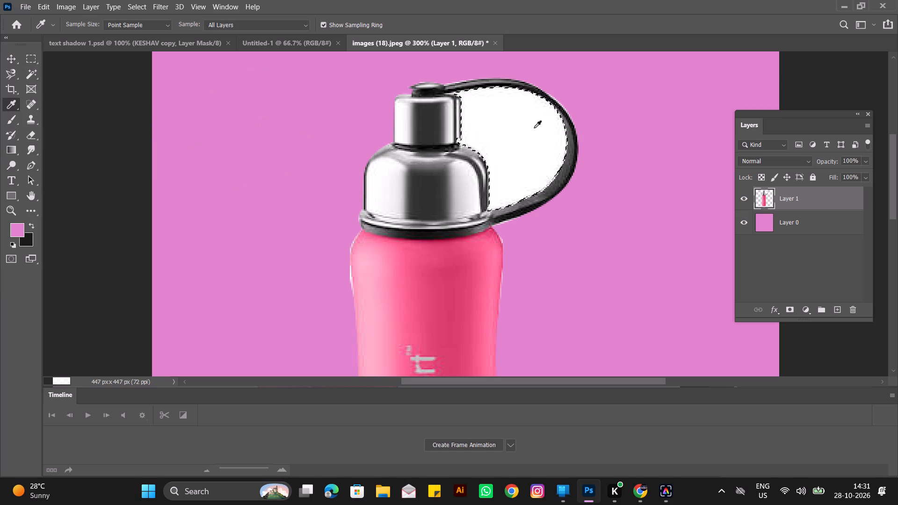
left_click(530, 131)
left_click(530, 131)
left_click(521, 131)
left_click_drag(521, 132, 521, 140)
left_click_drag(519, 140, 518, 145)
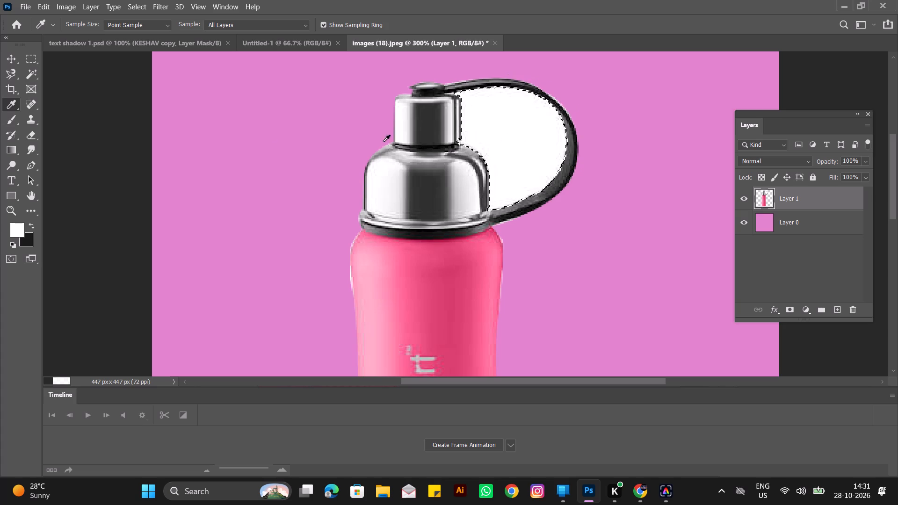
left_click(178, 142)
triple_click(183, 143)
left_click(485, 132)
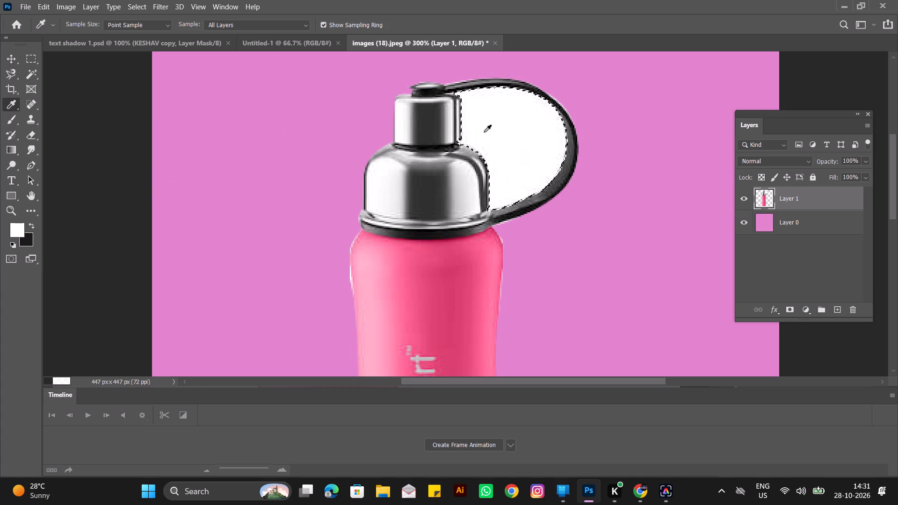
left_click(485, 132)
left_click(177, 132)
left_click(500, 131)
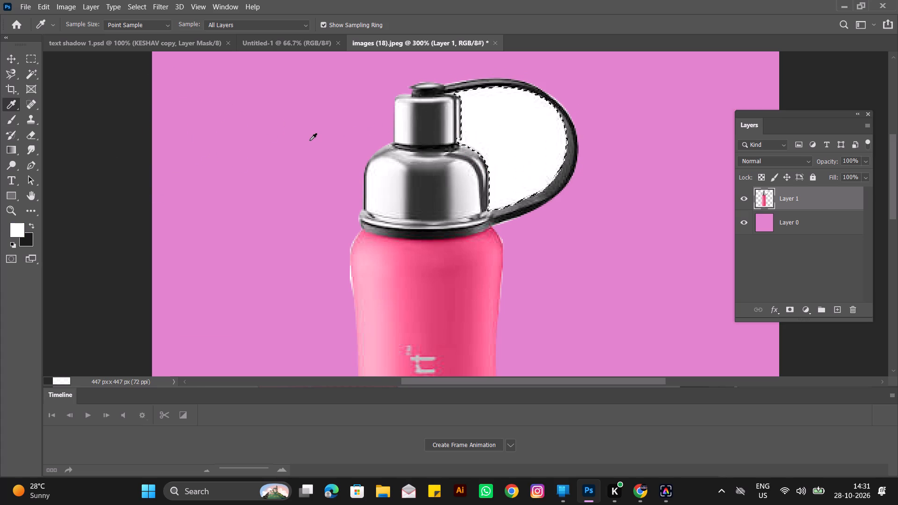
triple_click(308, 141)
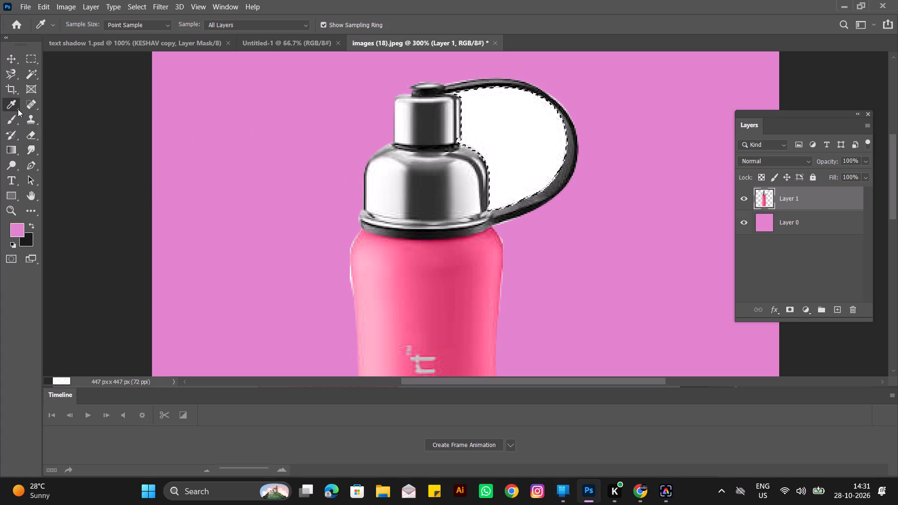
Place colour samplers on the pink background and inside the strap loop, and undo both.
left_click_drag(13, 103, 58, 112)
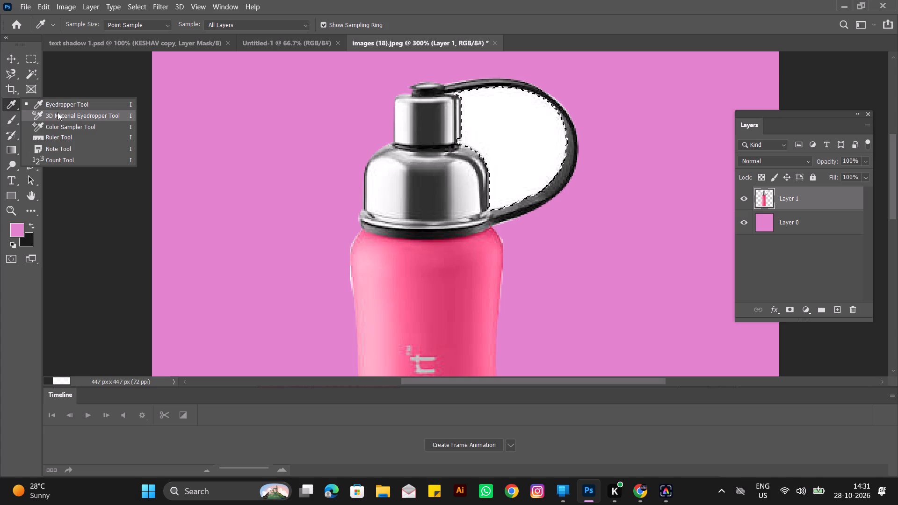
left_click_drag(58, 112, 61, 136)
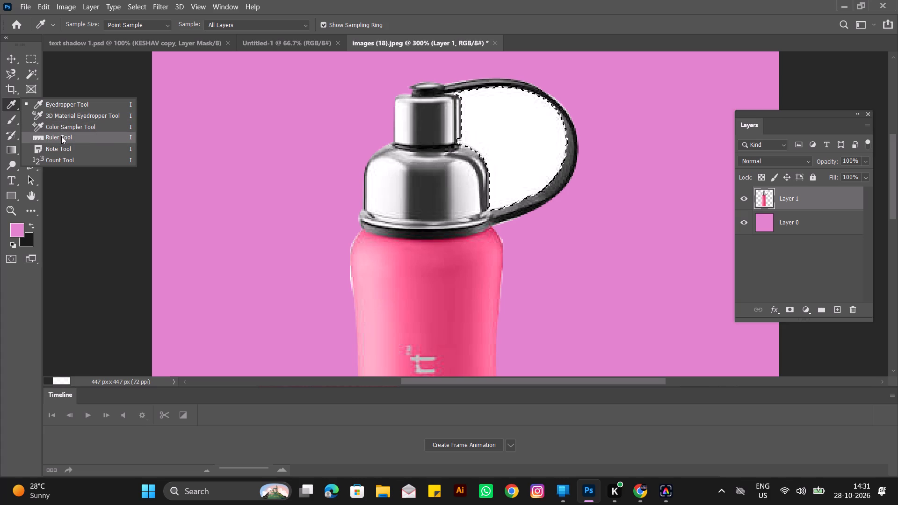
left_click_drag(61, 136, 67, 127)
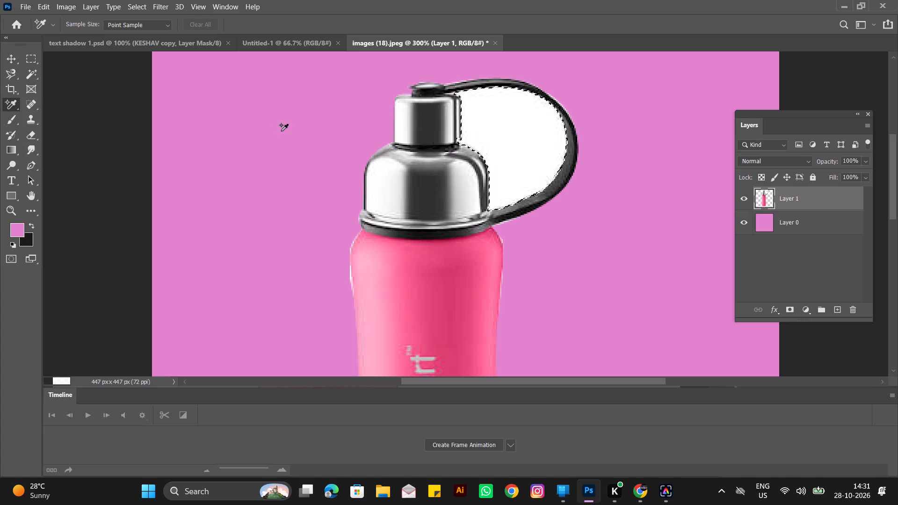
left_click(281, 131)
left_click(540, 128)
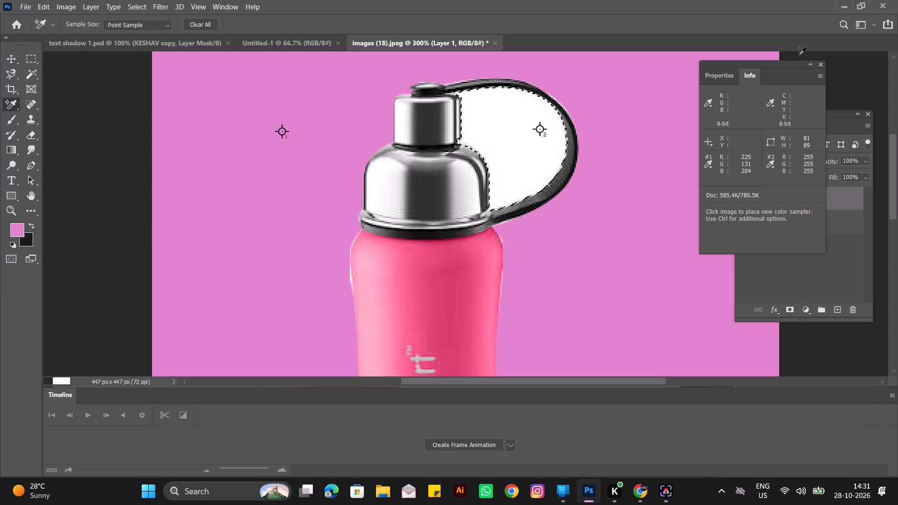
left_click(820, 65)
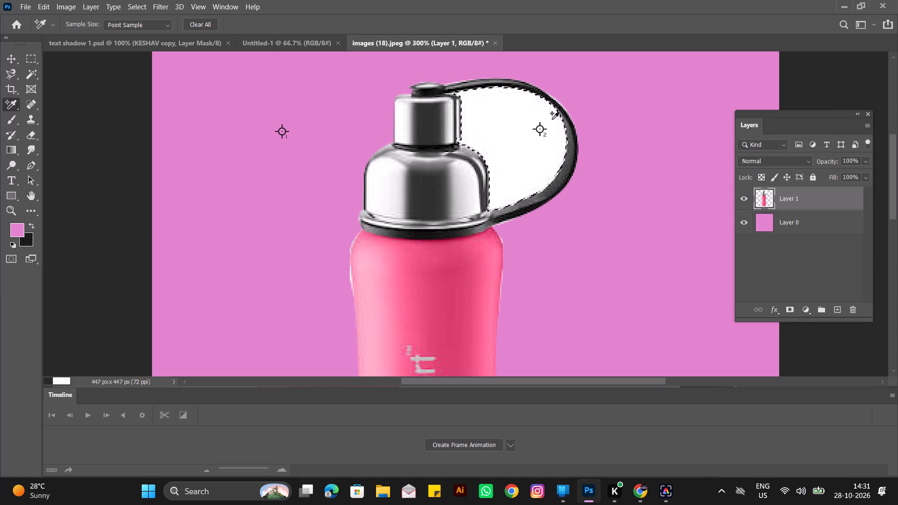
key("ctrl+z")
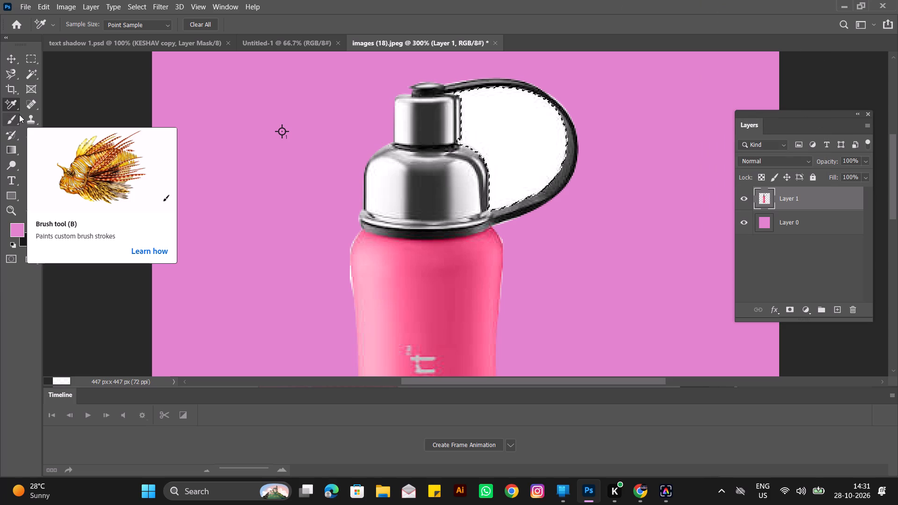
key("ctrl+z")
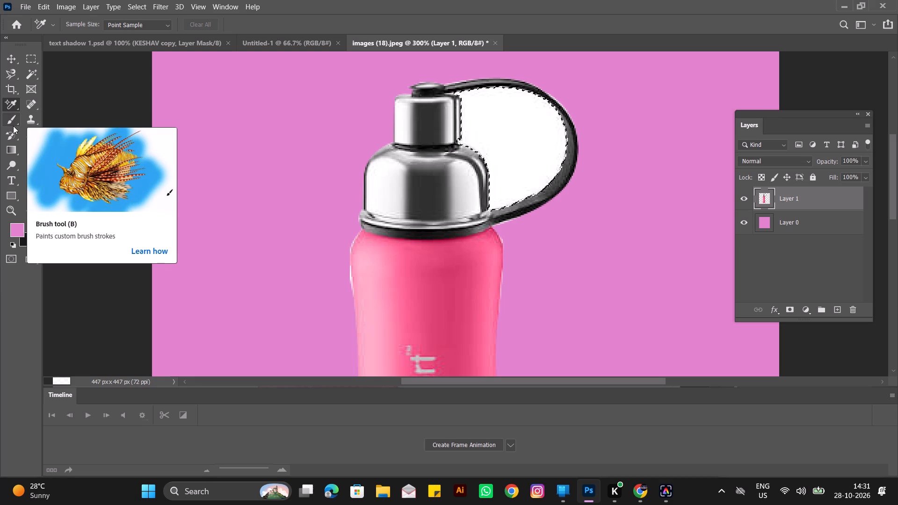
Paint the selected white area inside the strap loop pink with the Brush, enlarging it to 30 px, and clear the selection.
left_click(13, 126)
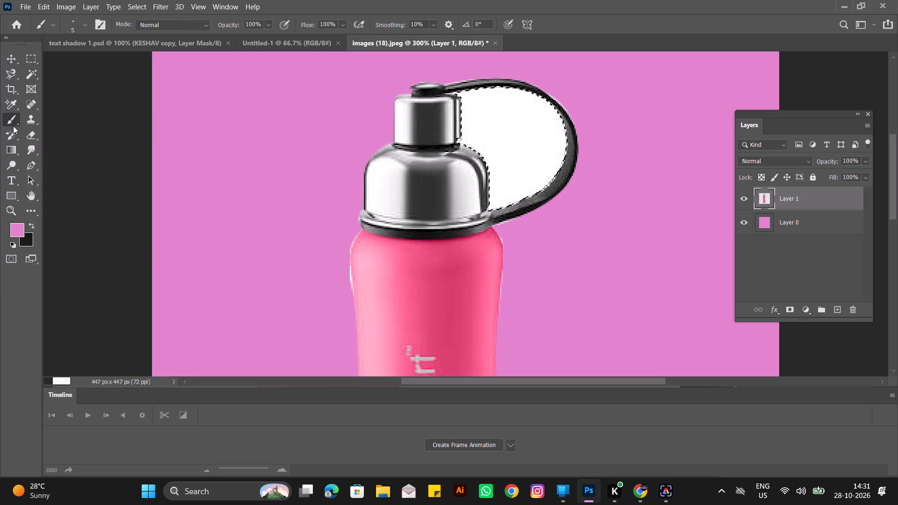
left_click_drag(480, 136, 487, 138)
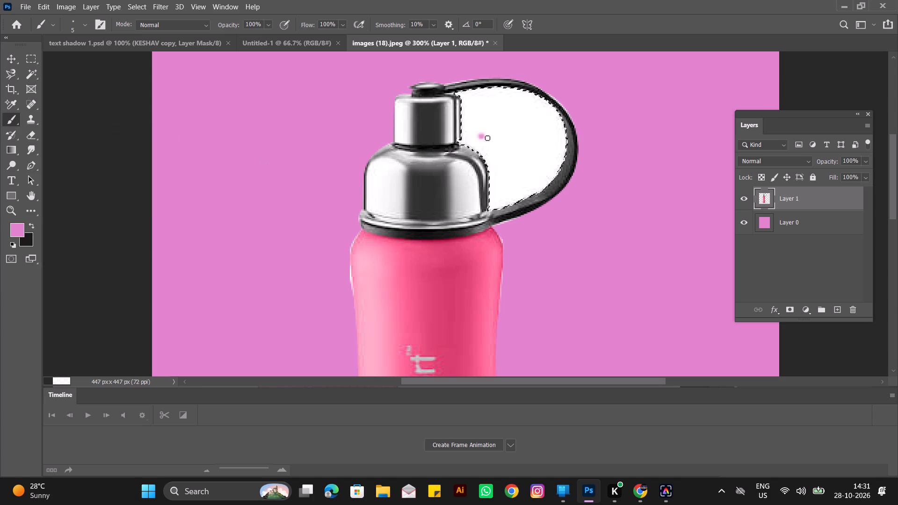
left_click_drag(487, 138, 488, 137)
left_click_drag(488, 136, 496, 134)
left_click_drag(495, 134, 486, 121)
left_click_drag(476, 130, 481, 125)
left_click_drag(476, 127, 481, 134)
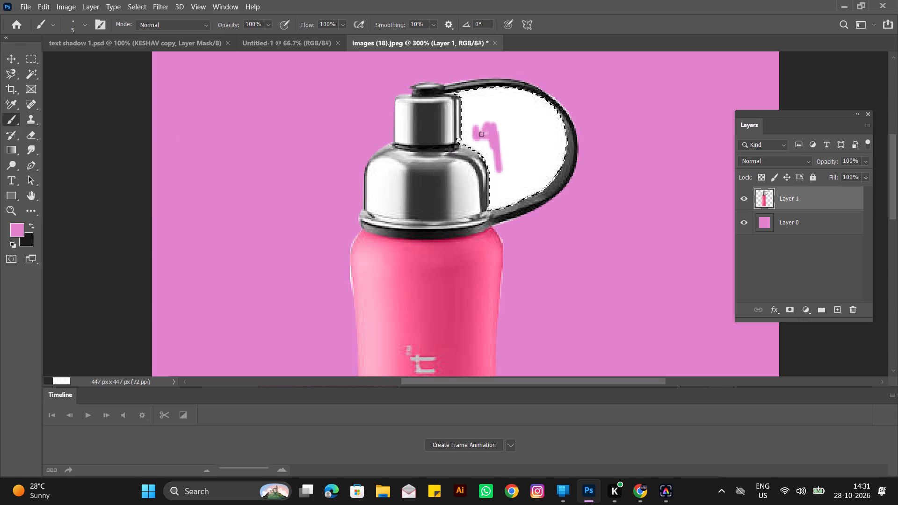
left_click_drag(481, 134, 481, 135)
type("]]")
type("]]]]")
type("]]]")
left_click_drag(477, 134, 477, 131)
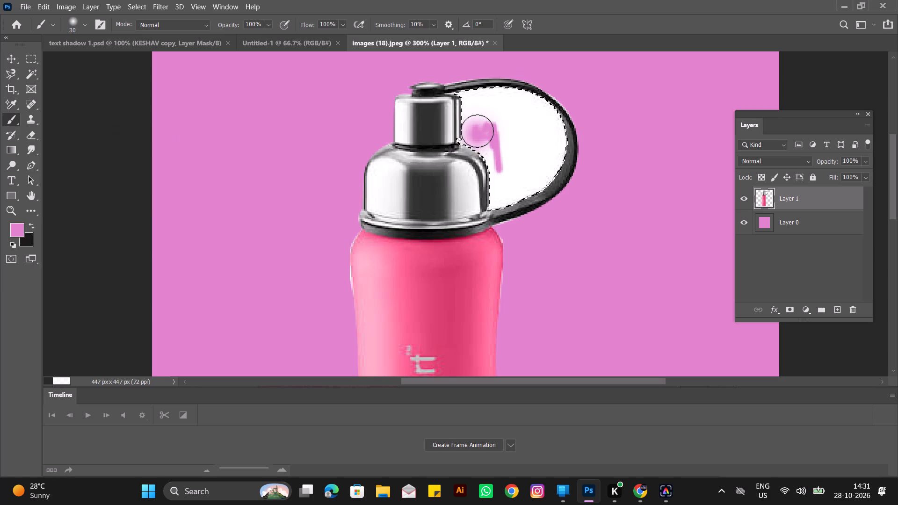
left_click_drag(477, 131, 518, 104)
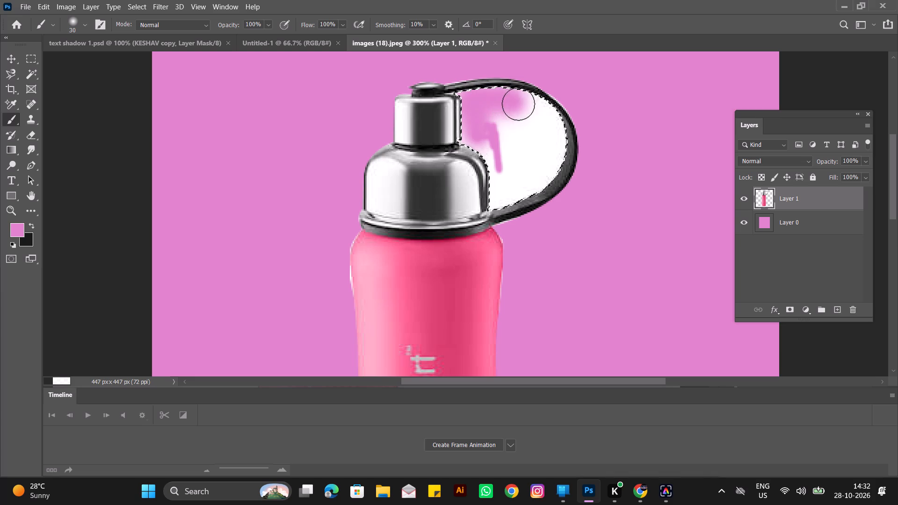
left_click_drag(518, 104, 501, 139)
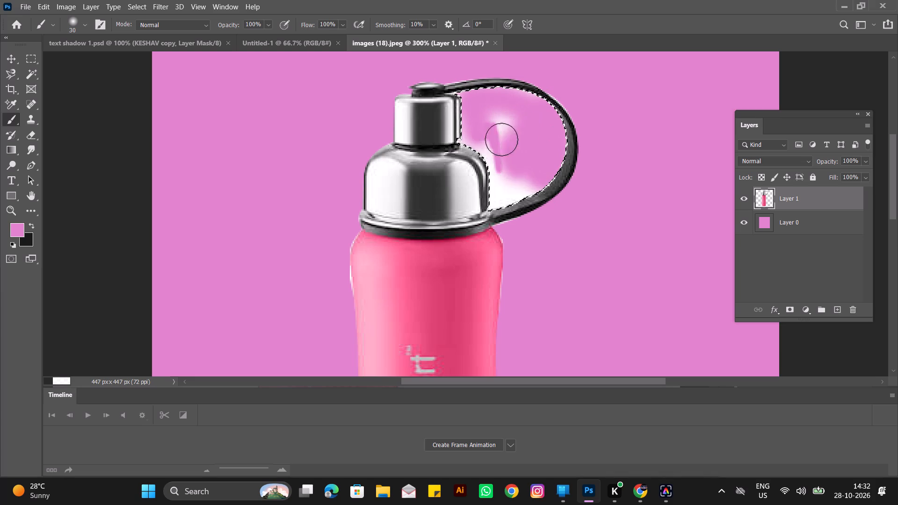
left_click_drag(501, 139, 521, 170)
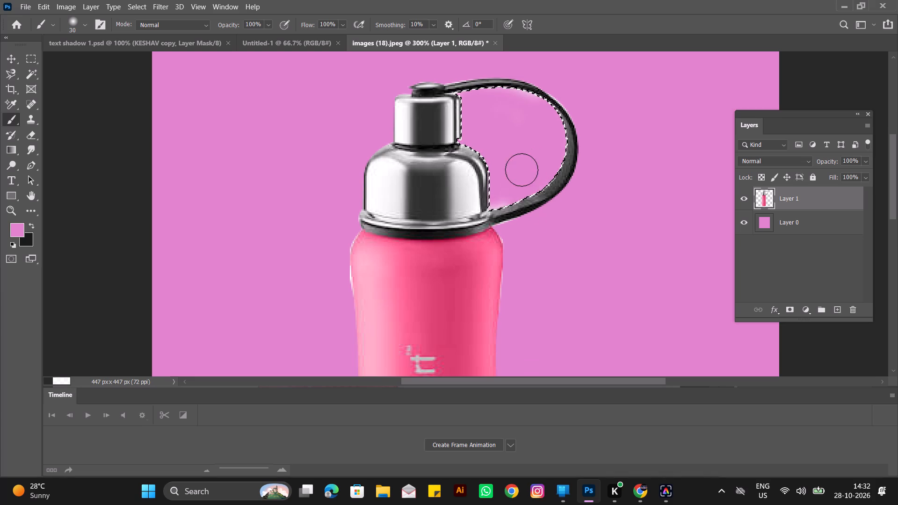
left_click_drag(521, 170, 523, 119)
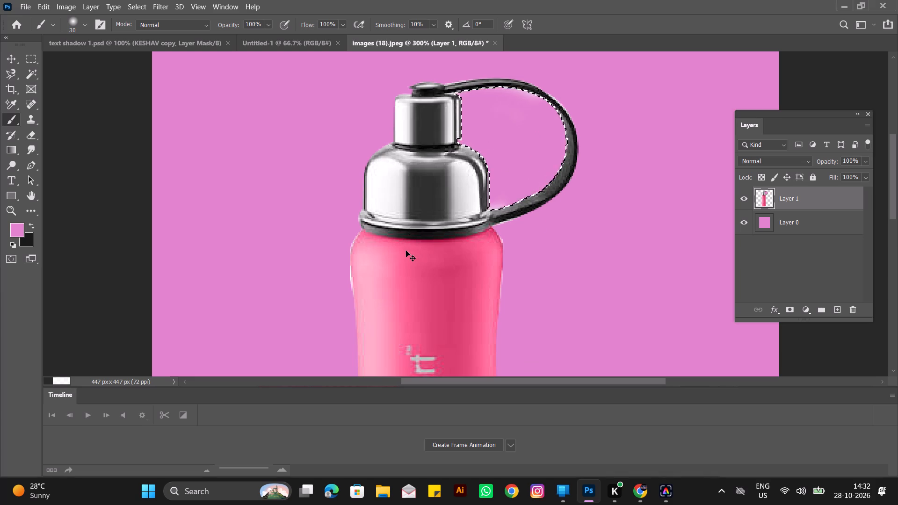
key("ctrl+d")
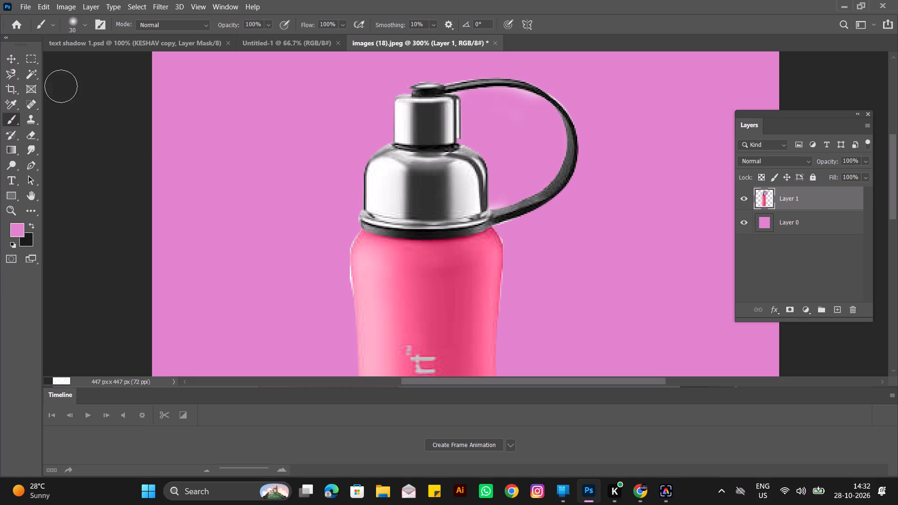
Examine the bottle's edges and strap loop against the pink background, up close and at 100% zoom.
left_click(16, 59)
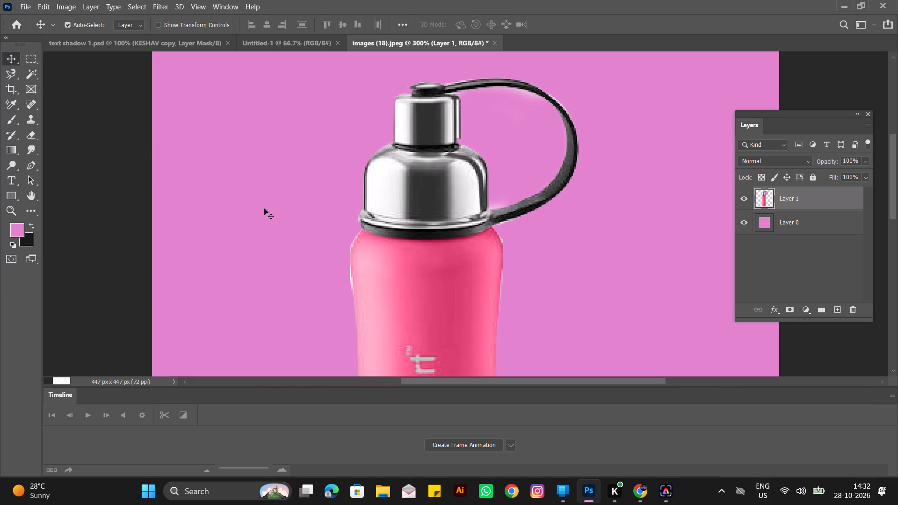
left_click(164, 249)
scroll(310, 212, "down", 7)
scroll(357, 232, "up", 13)
scroll(368, 265, "down", 2)
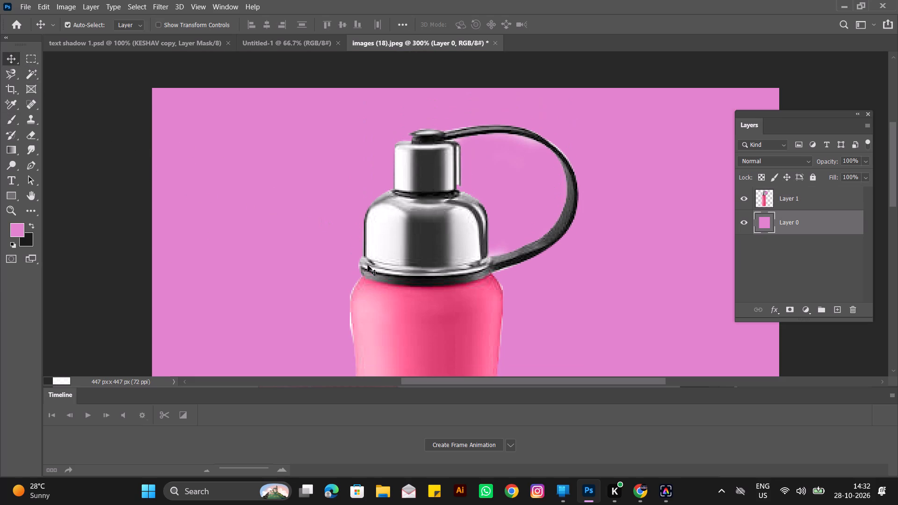
scroll(368, 265, "down", 2)
key("ctrl+minus")
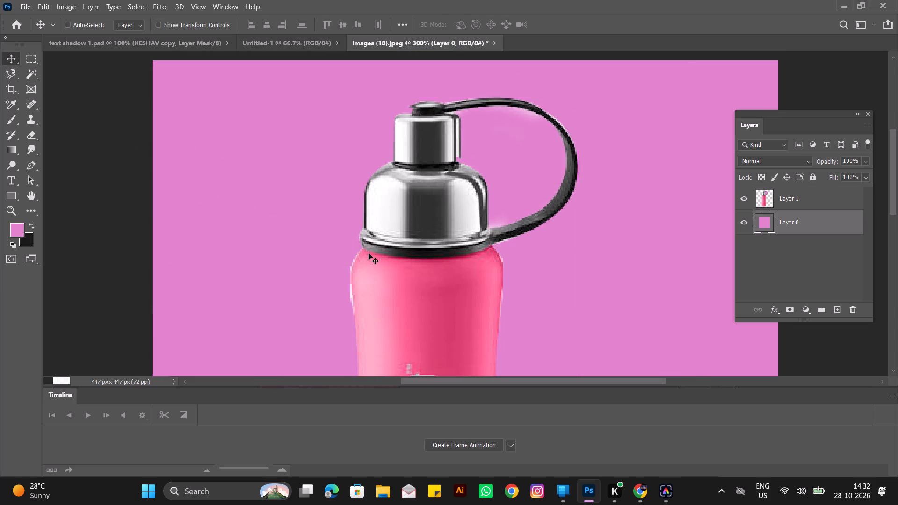
key("ctrl+minus")
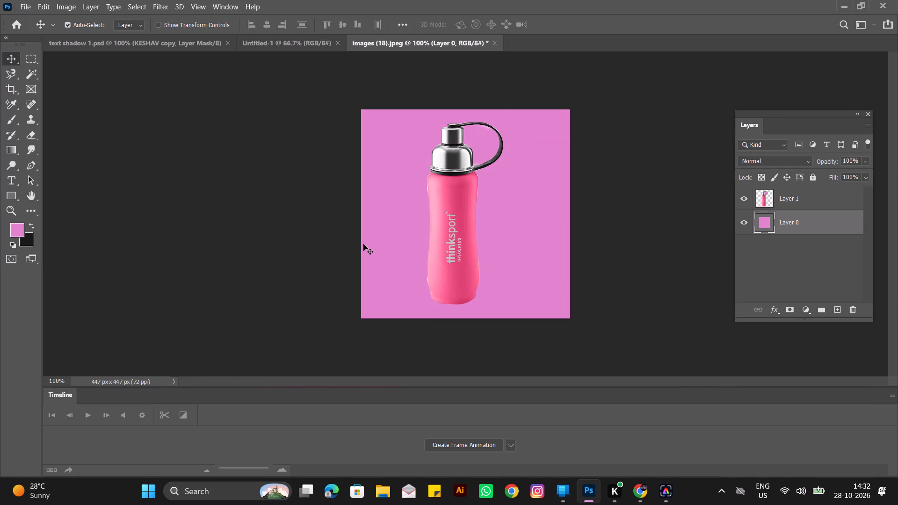
Make Layer 1, the bottle cut-out, the active layer.
left_click(786, 200)
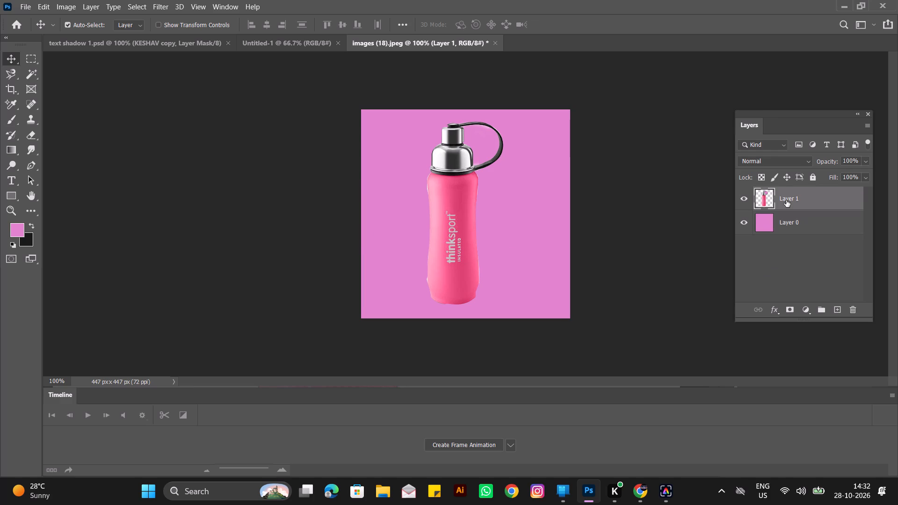
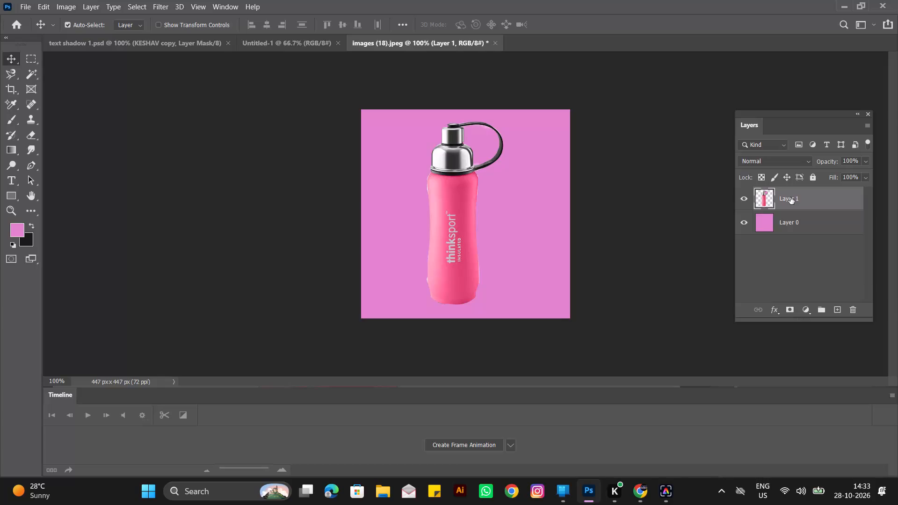
Enable a Drop Shadow layer style on Layer 1, the bottle cut-out, with the layer's blend mode set to Normal.
double_click(790, 197)
double_click(823, 197)
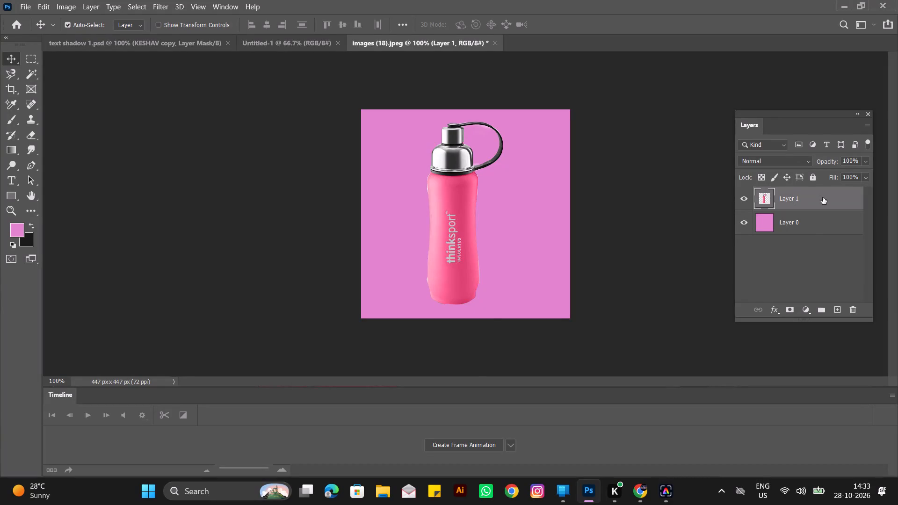
right_click(823, 197)
right_click(823, 197)
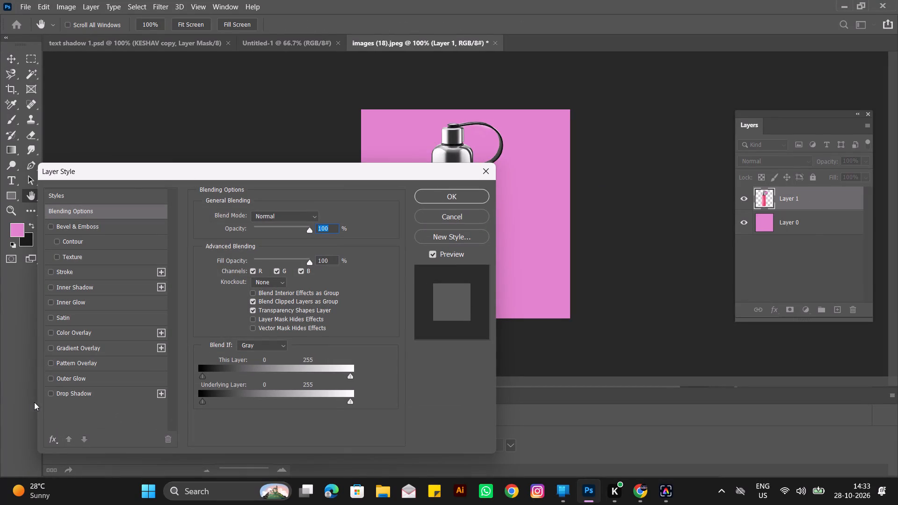
left_click(50, 393)
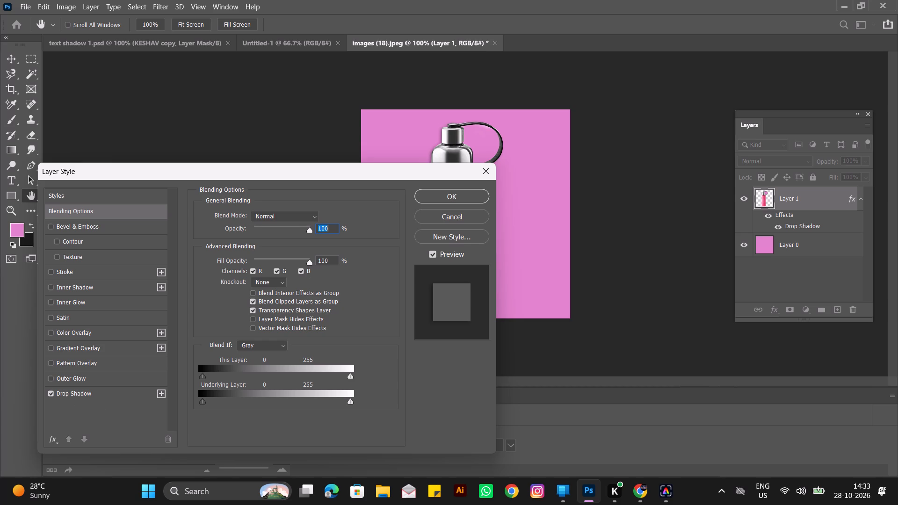
left_click(294, 216)
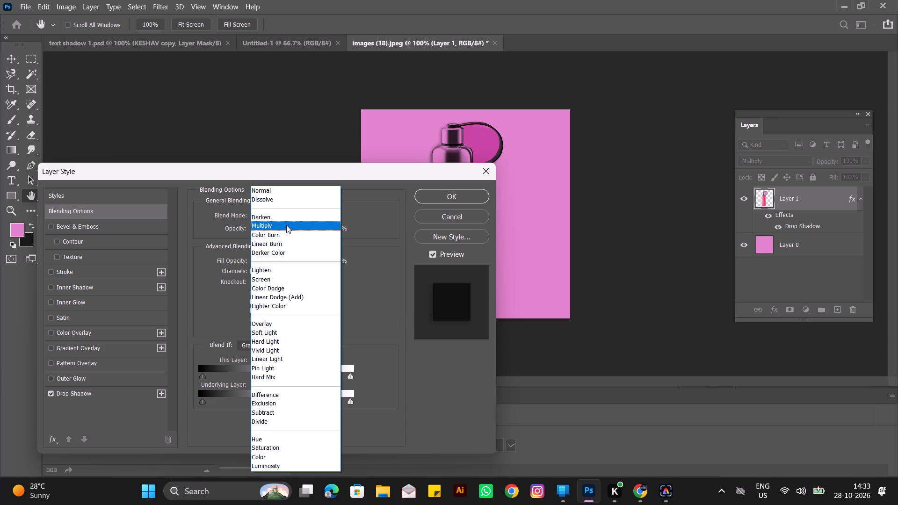
left_click(290, 194)
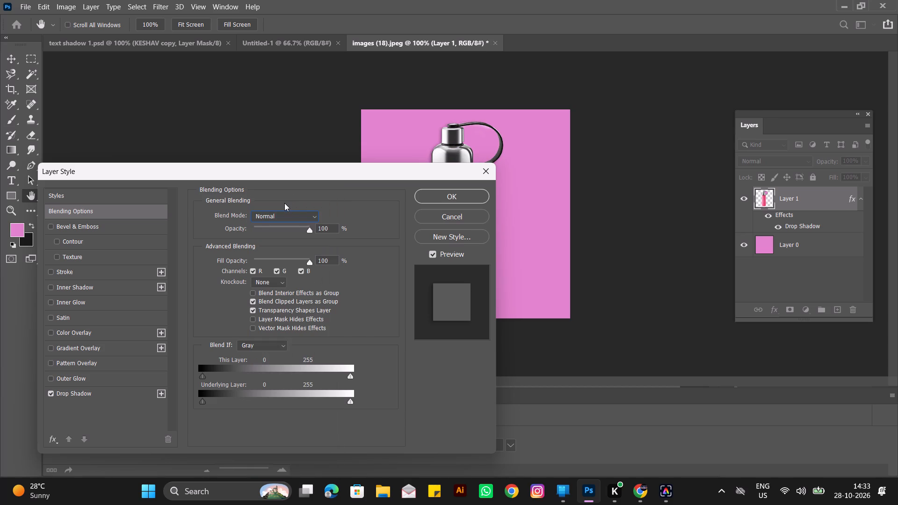
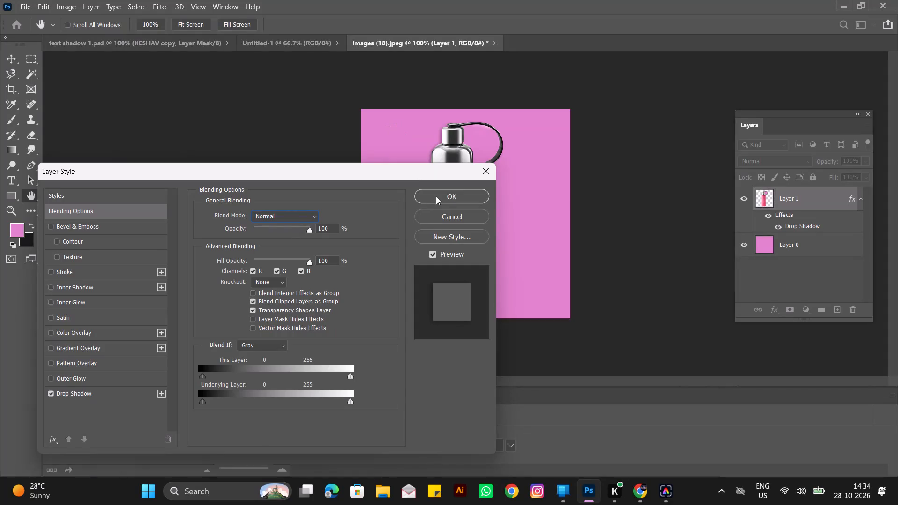
Apply the layer style and separate Layer 1's drop shadow onto a layer of its own.
left_click(436, 196)
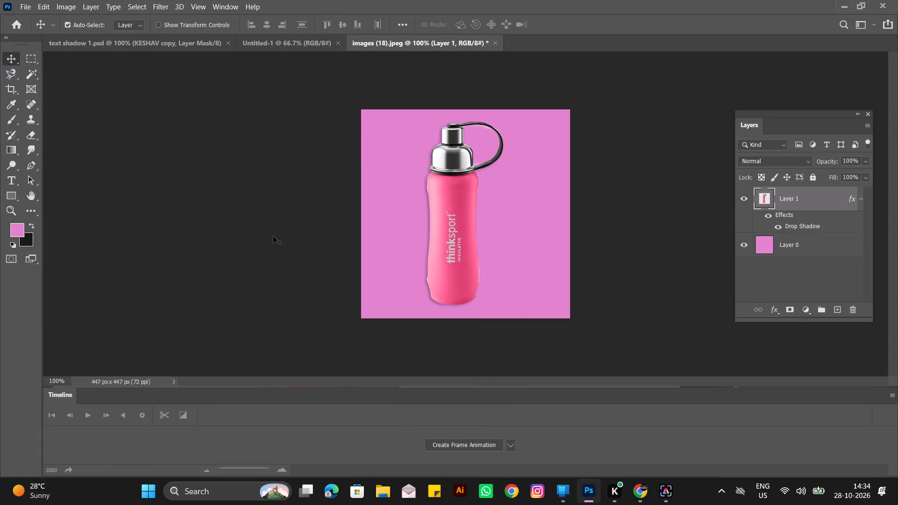
right_click(793, 224)
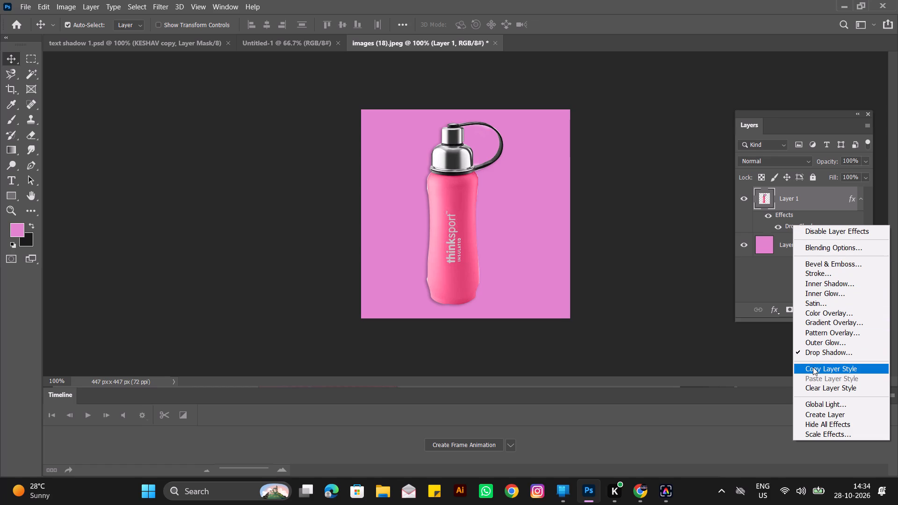
left_click(811, 411)
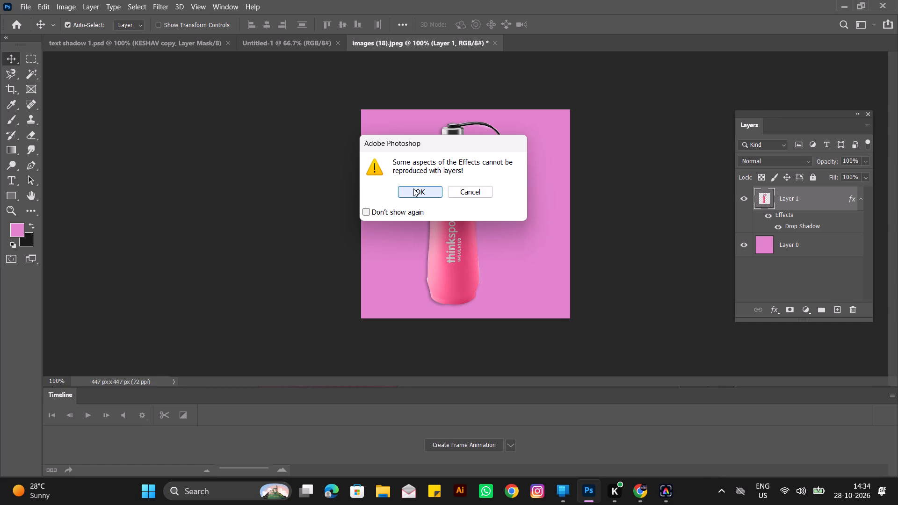
left_click(413, 188)
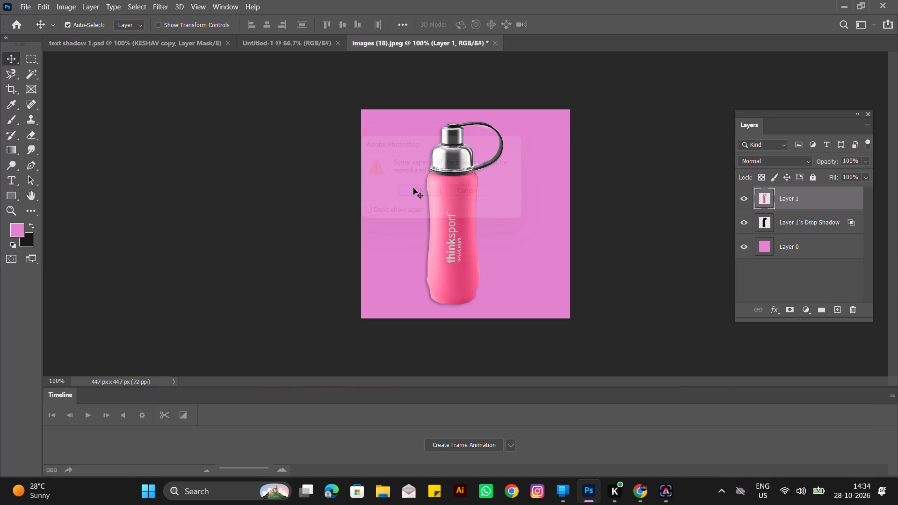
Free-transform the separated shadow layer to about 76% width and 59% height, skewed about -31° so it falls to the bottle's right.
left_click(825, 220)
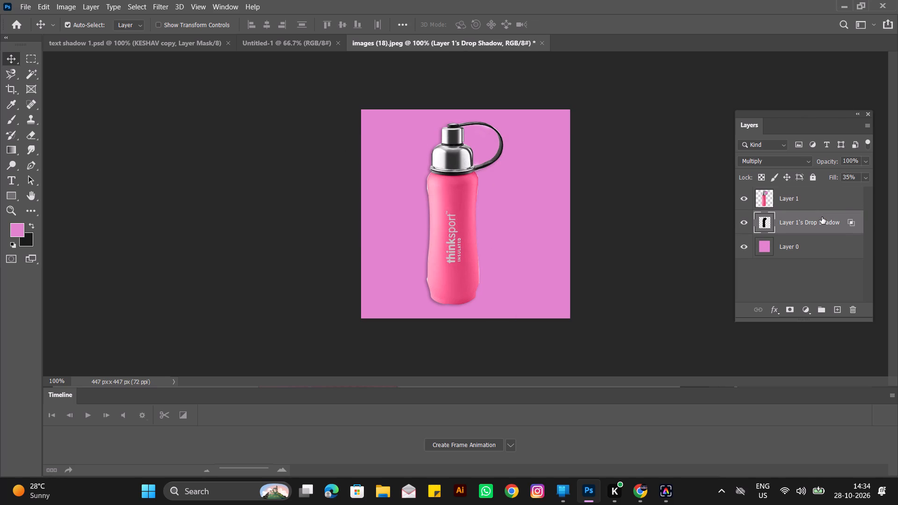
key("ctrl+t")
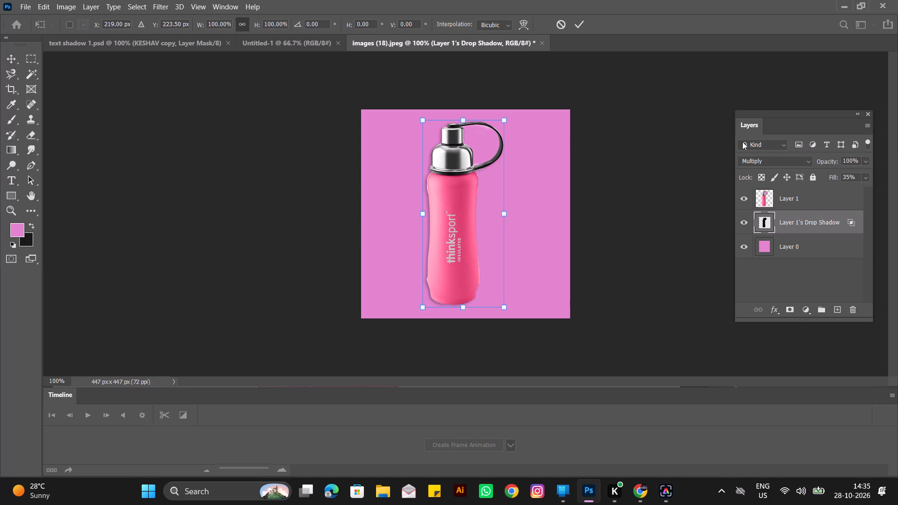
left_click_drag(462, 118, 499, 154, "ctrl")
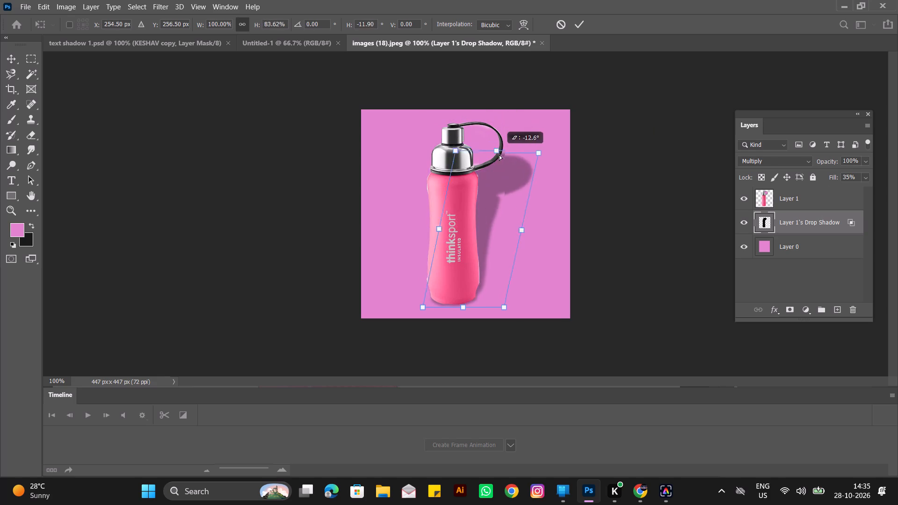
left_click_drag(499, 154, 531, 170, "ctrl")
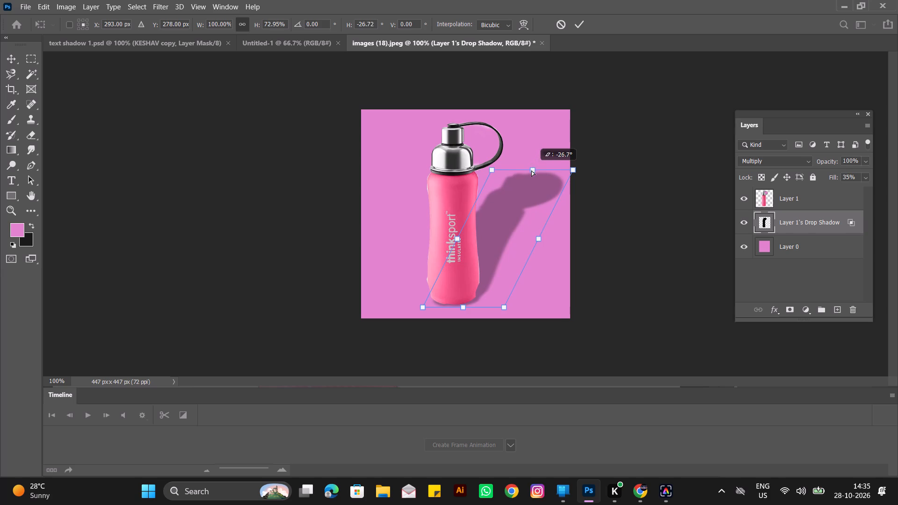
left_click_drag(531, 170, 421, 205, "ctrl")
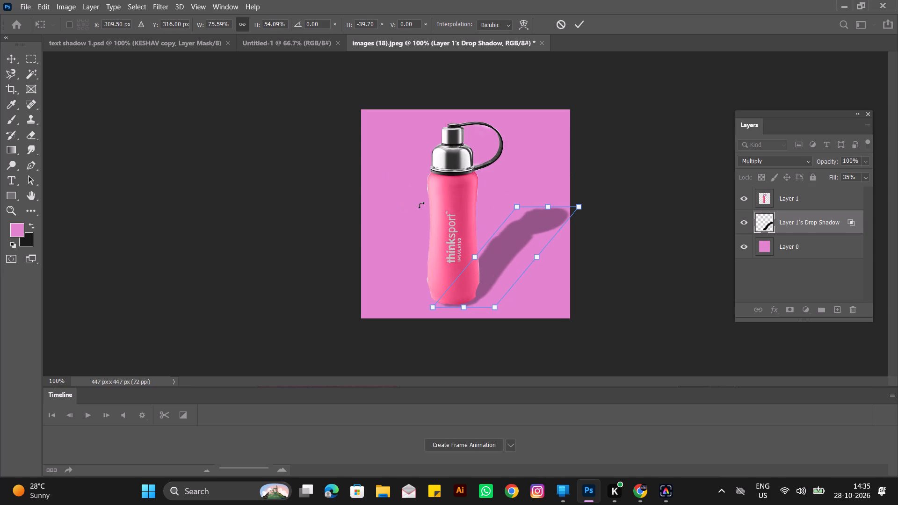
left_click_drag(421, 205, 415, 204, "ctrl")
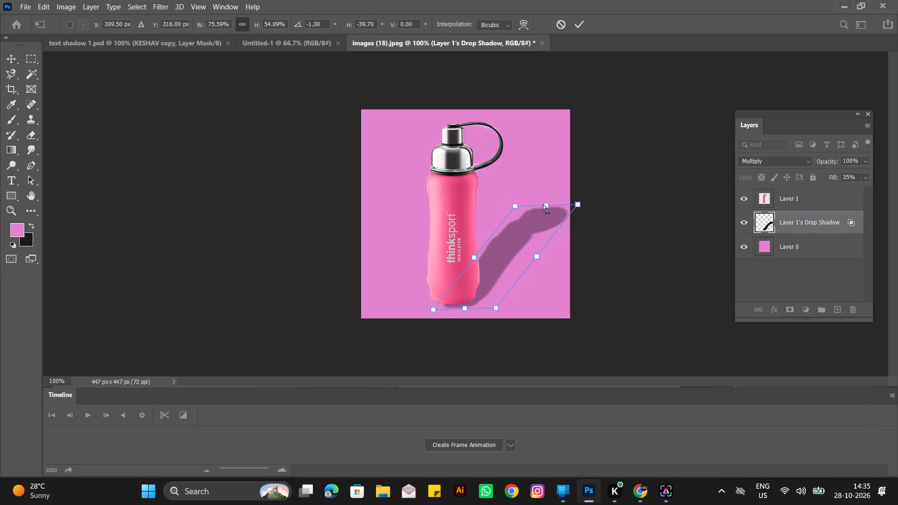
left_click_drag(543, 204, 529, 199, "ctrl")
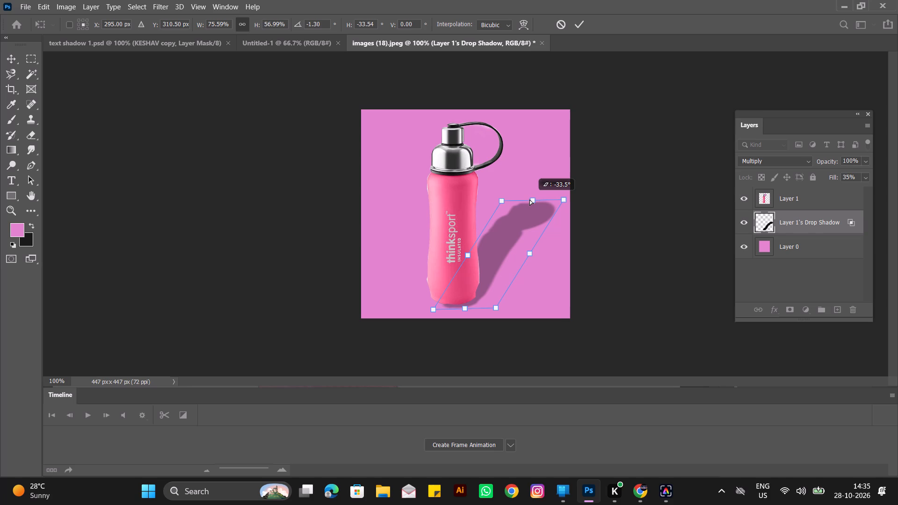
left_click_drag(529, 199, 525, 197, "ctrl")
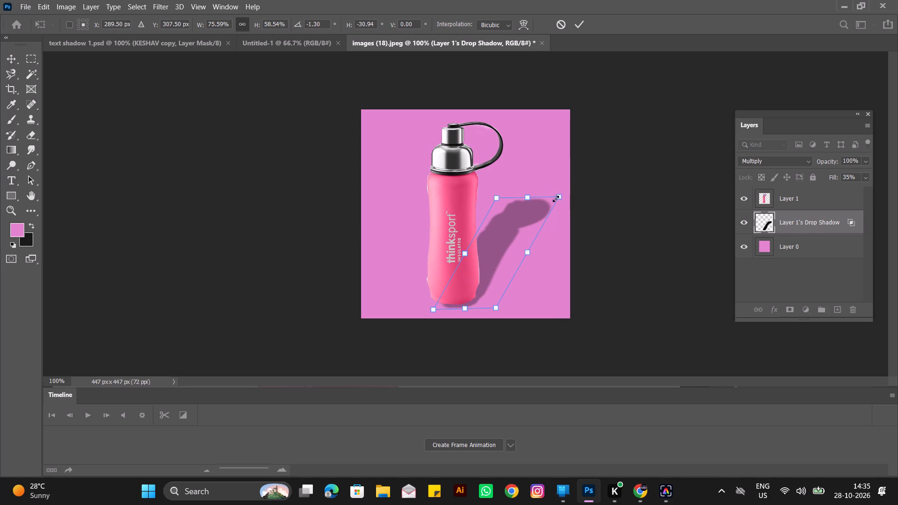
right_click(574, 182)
Raise the shadow layer's fill to 100%.
left_click(864, 178)
left_click_drag(831, 188, 850, 191)
left_click_drag(850, 191, 869, 191)
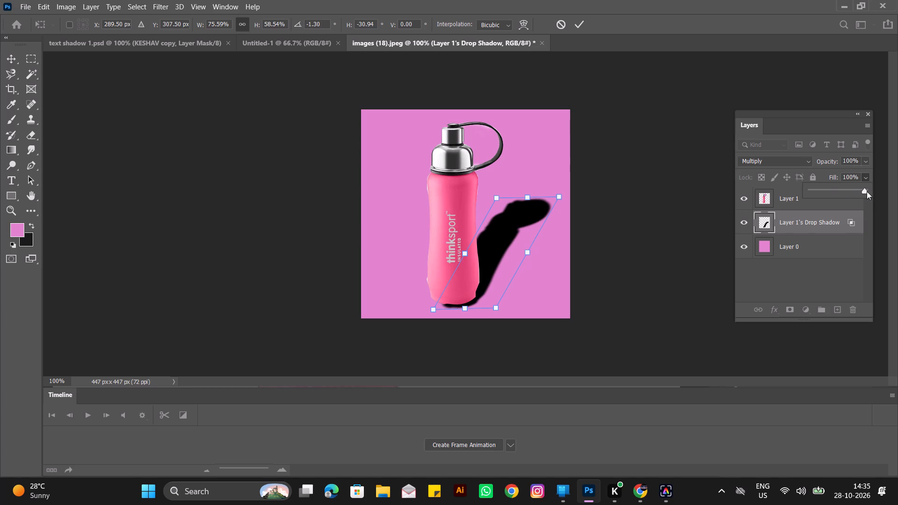
Compare the Normal, Multiply and Dissolve blend modes on the shadow layer and settle on Normal.
left_click(793, 159)
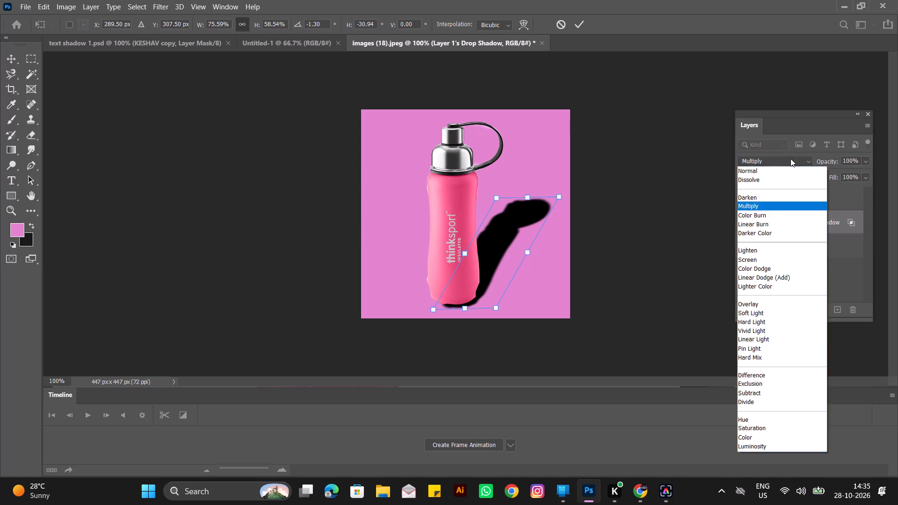
left_click(780, 172)
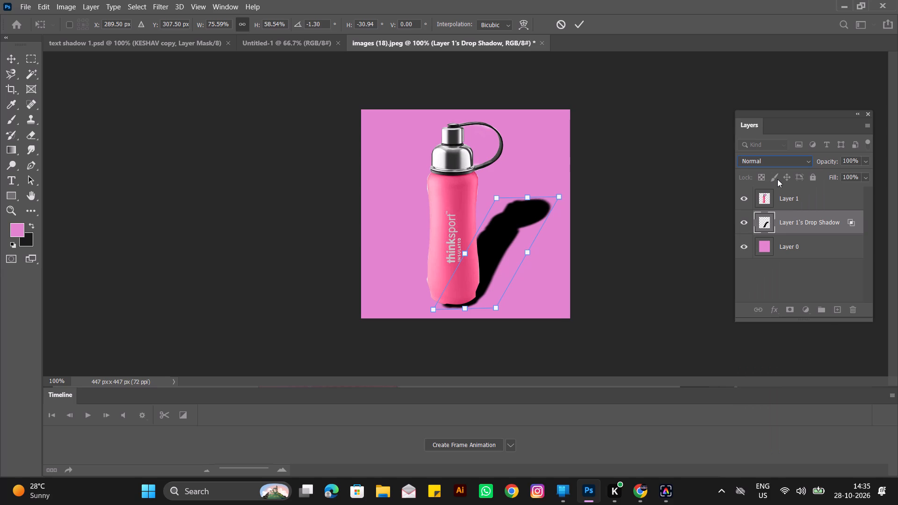
left_click(777, 160)
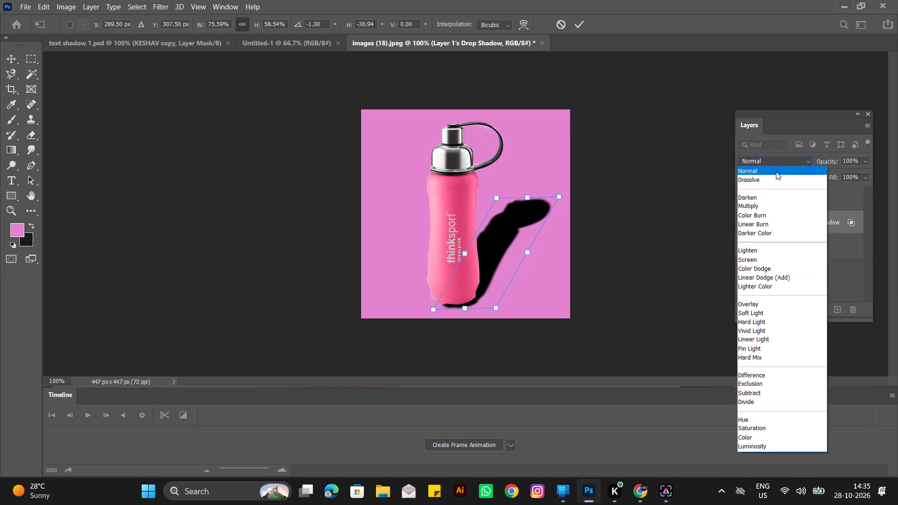
left_click(769, 205)
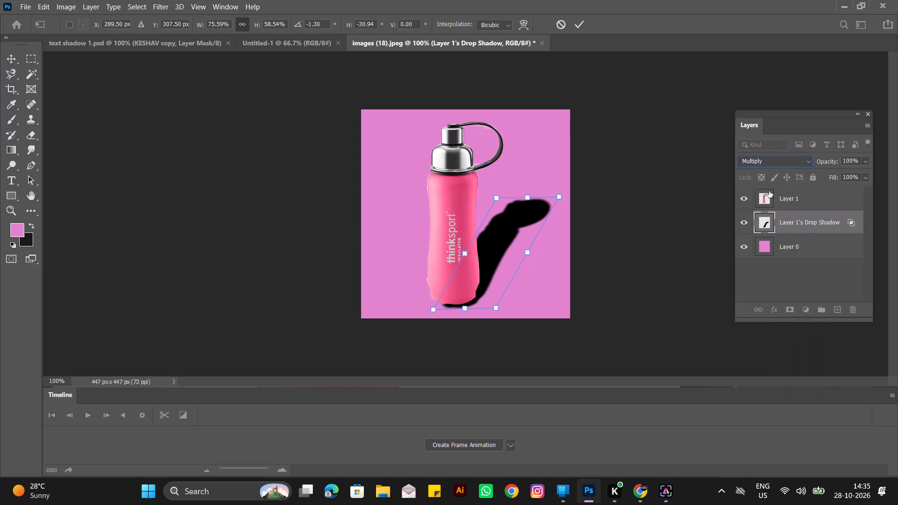
left_click(771, 164)
left_click(769, 183)
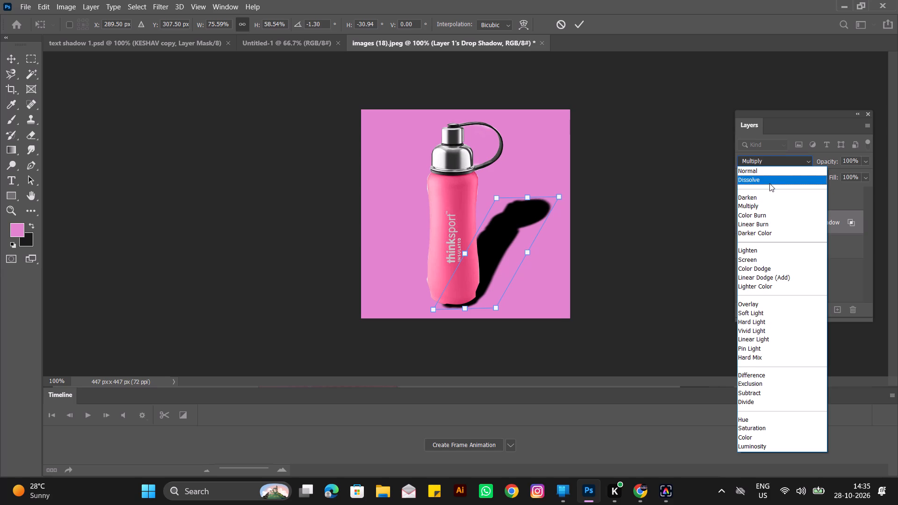
left_click(765, 158)
left_click(762, 170)
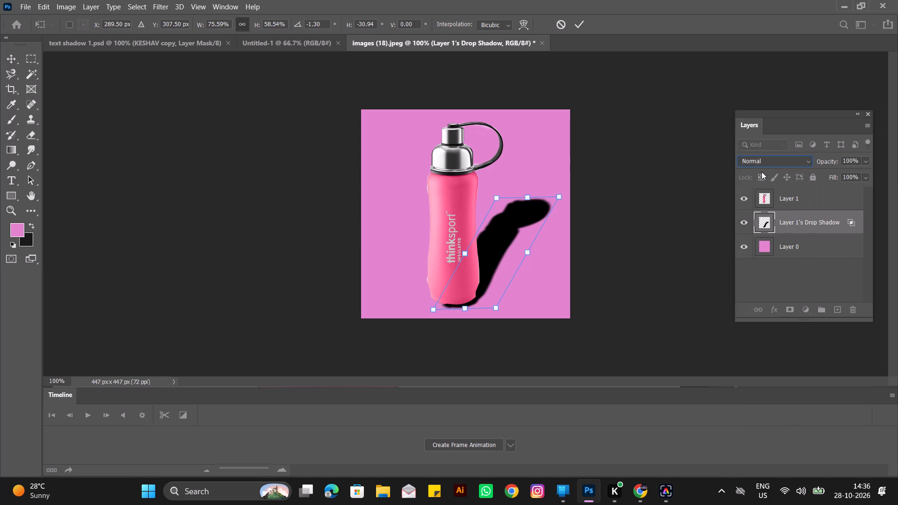
left_click(766, 164)
left_click(765, 180)
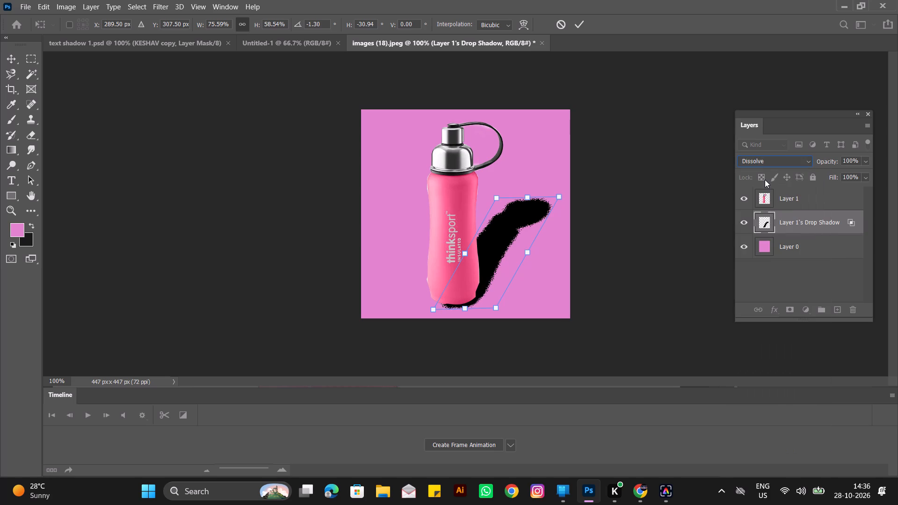
left_click(762, 163)
left_click(762, 169)
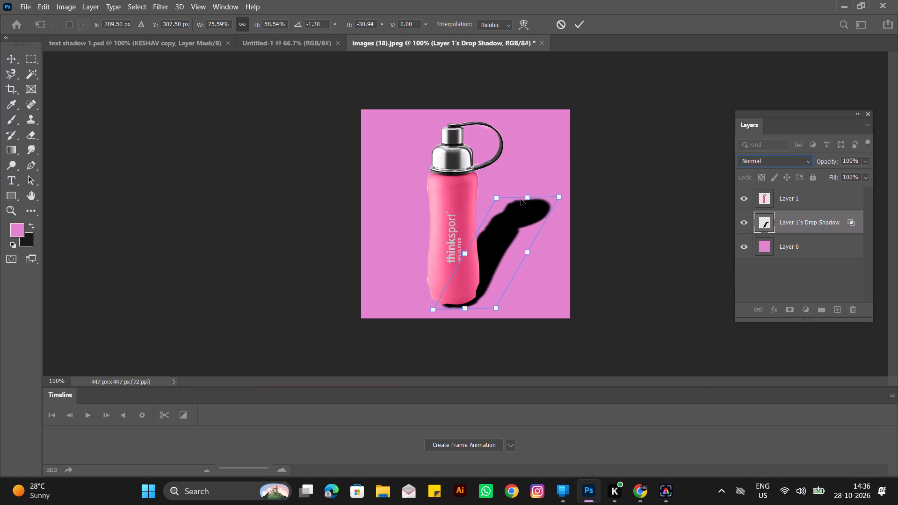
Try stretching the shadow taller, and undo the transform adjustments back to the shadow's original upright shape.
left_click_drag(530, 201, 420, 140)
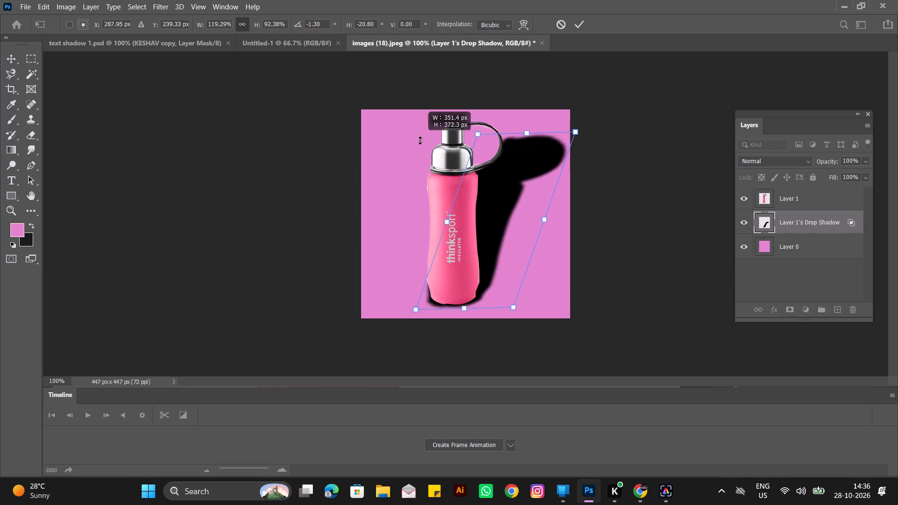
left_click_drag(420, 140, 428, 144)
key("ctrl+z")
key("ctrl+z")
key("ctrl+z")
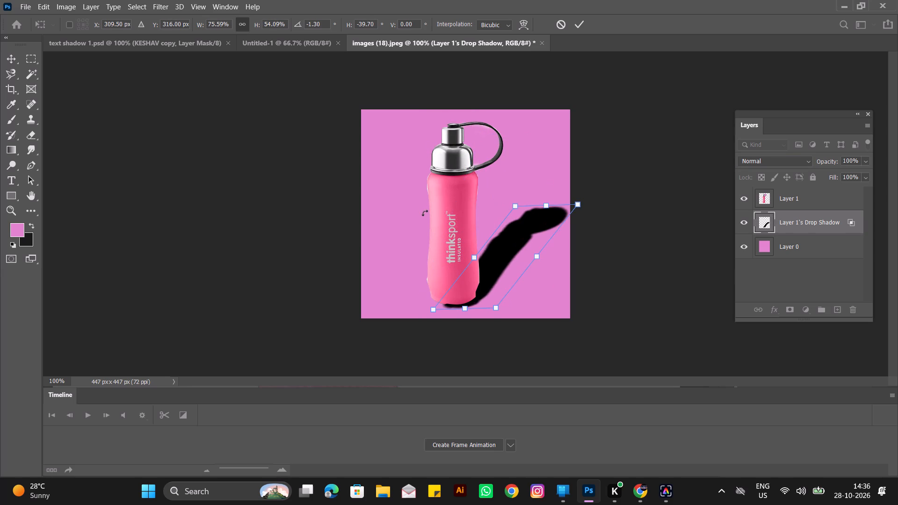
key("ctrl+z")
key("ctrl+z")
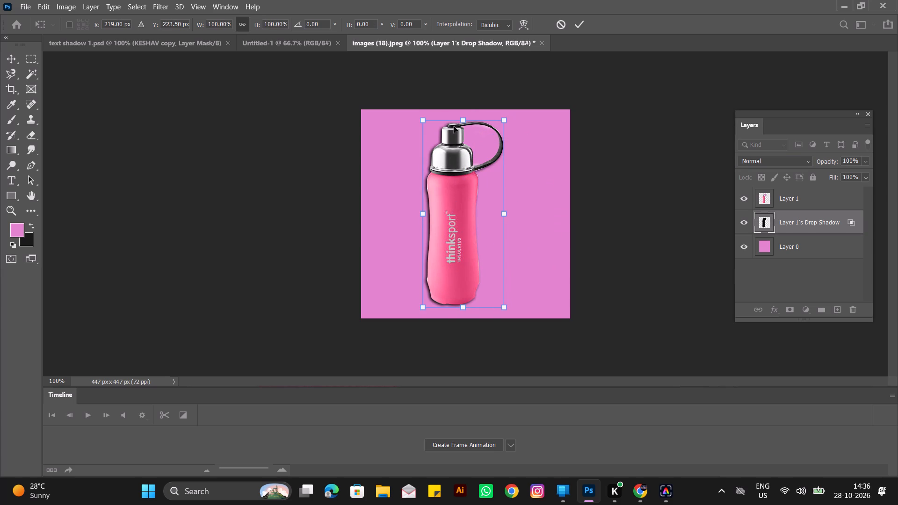
Skew the shadow about -34° to the bottle's right and flatten it to about 55% height, keeping its base at the bottle's foot.
left_click_drag(460, 119, 534, 175, "ctrl")
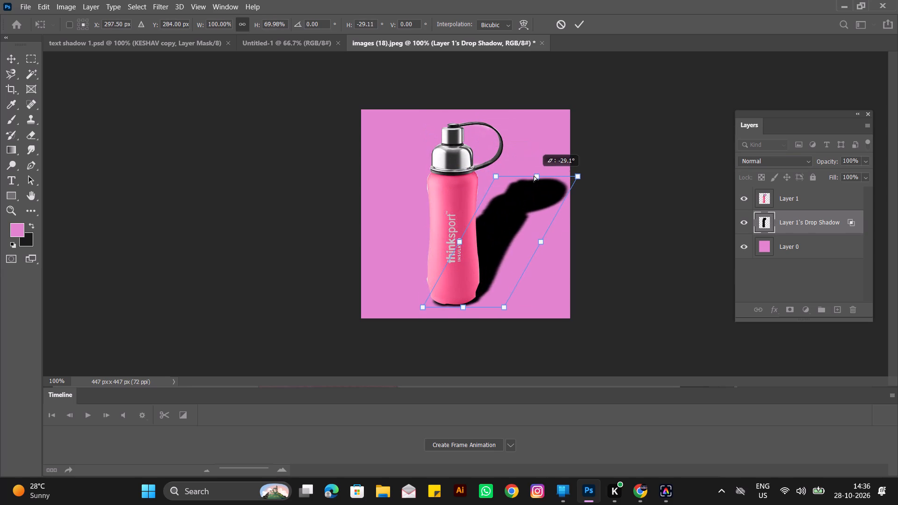
left_click_drag(534, 175, 532, 201, "ctrl")
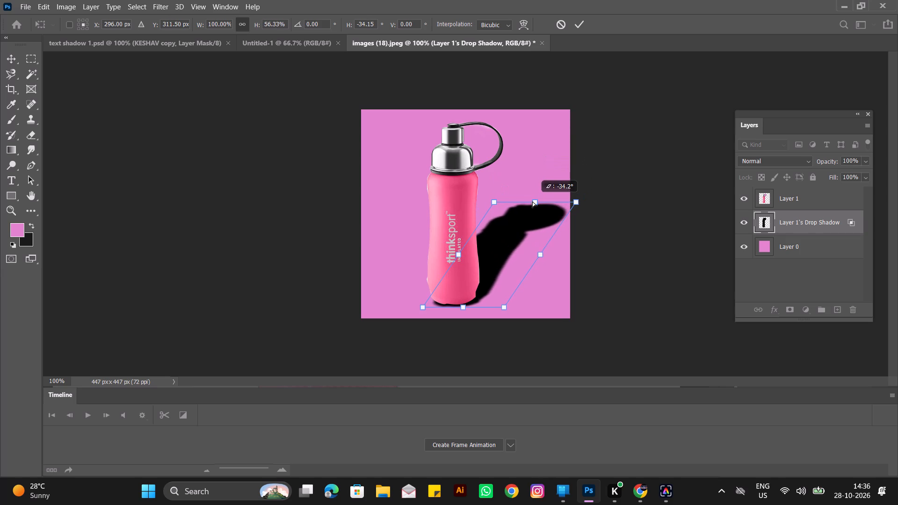
left_click_drag(532, 201, 530, 202, "ctrl")
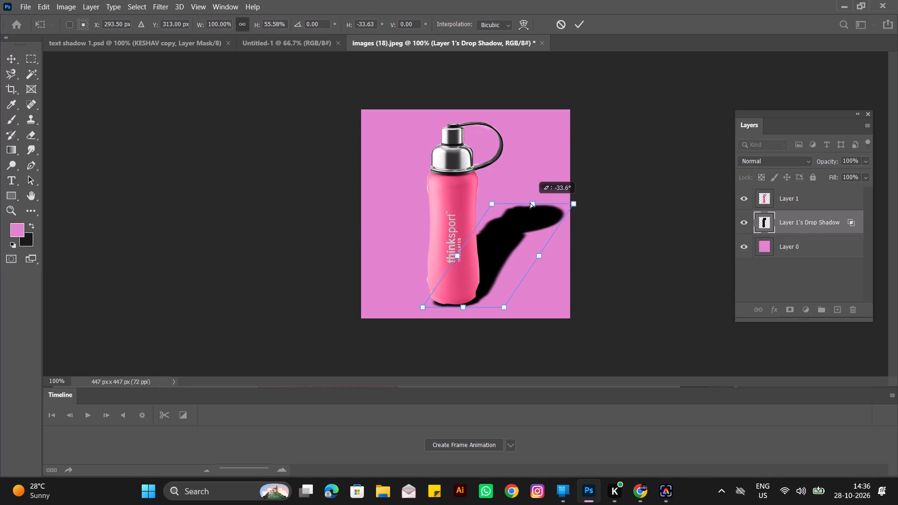
left_click_drag(530, 202, 531, 204, "ctrl")
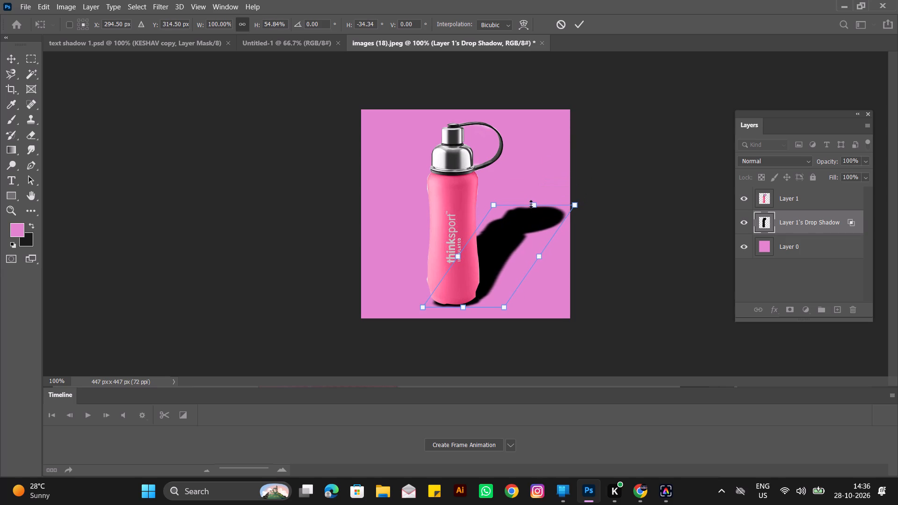
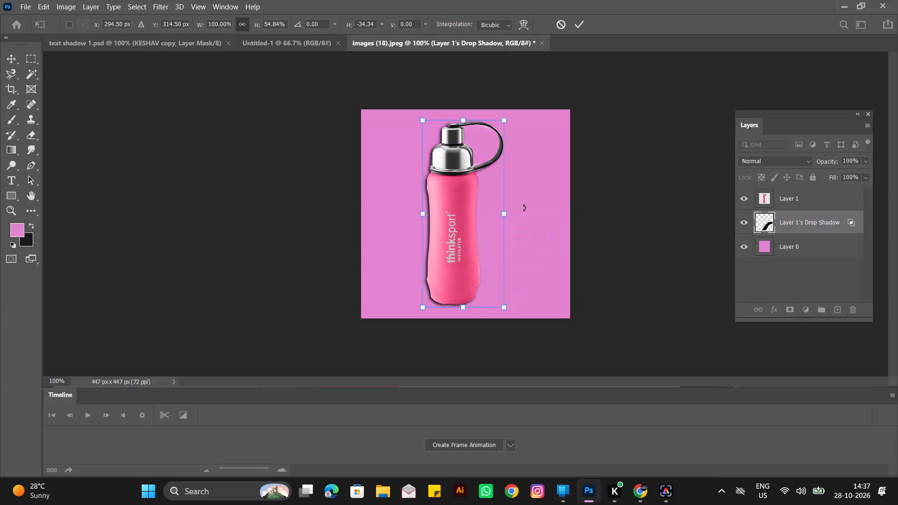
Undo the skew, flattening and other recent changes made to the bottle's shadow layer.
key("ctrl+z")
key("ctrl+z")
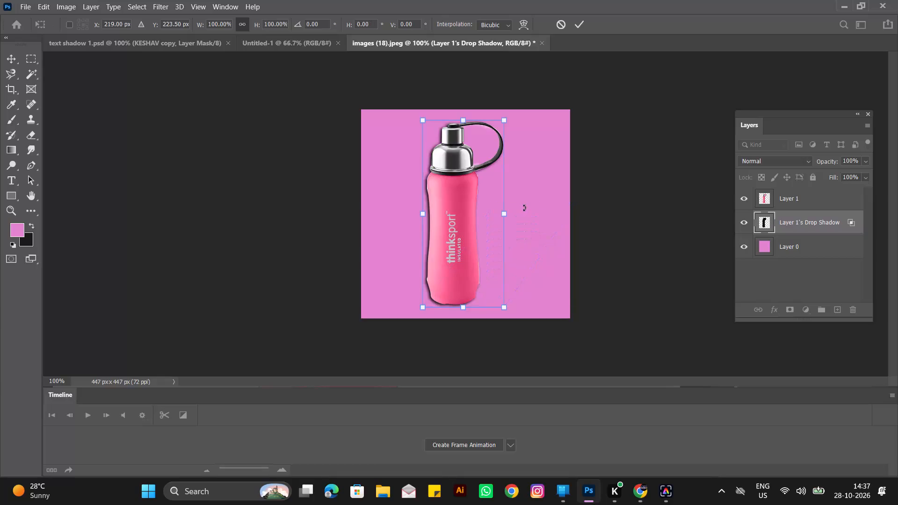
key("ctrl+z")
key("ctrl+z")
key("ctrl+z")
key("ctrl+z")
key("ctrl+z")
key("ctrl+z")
Delete the bottle's separate drop shadow layer.
left_click_drag(800, 220, 855, 317)
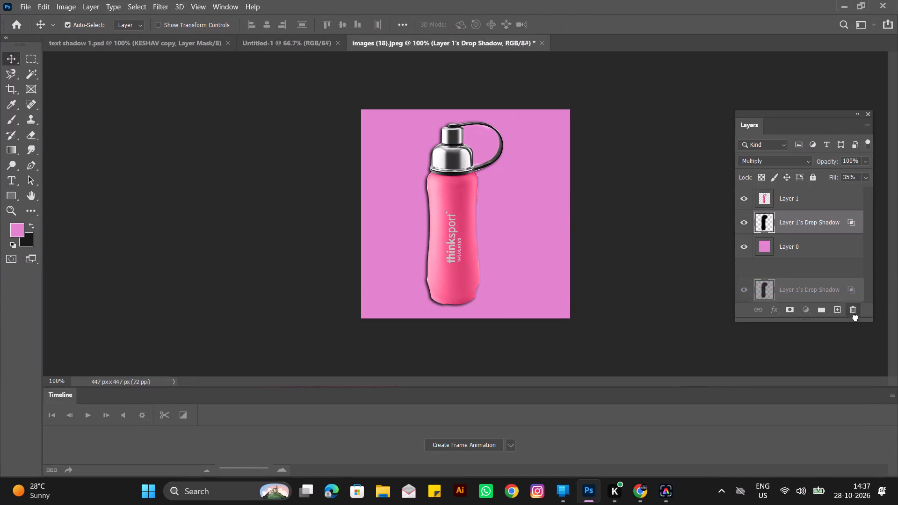
left_click_drag(855, 317, 857, 317)
left_click_drag(814, 228, 851, 319)
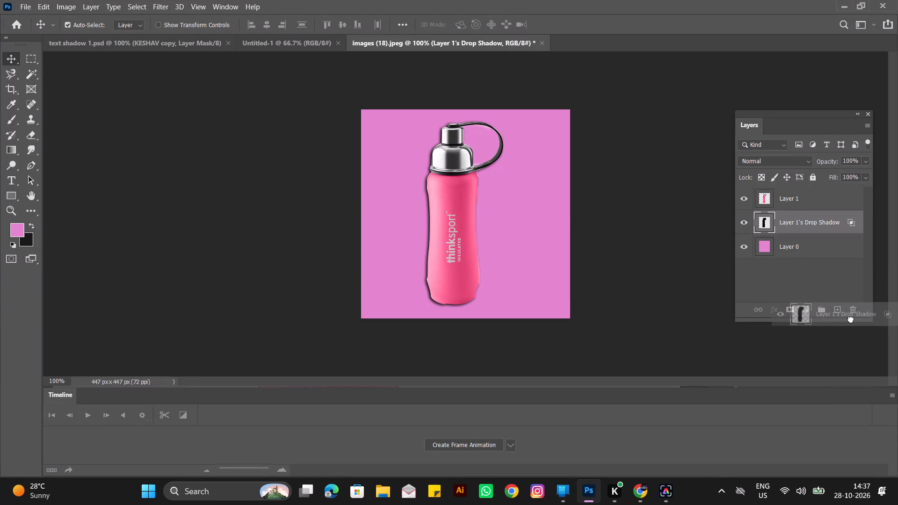
left_click_drag(851, 319, 851, 314)
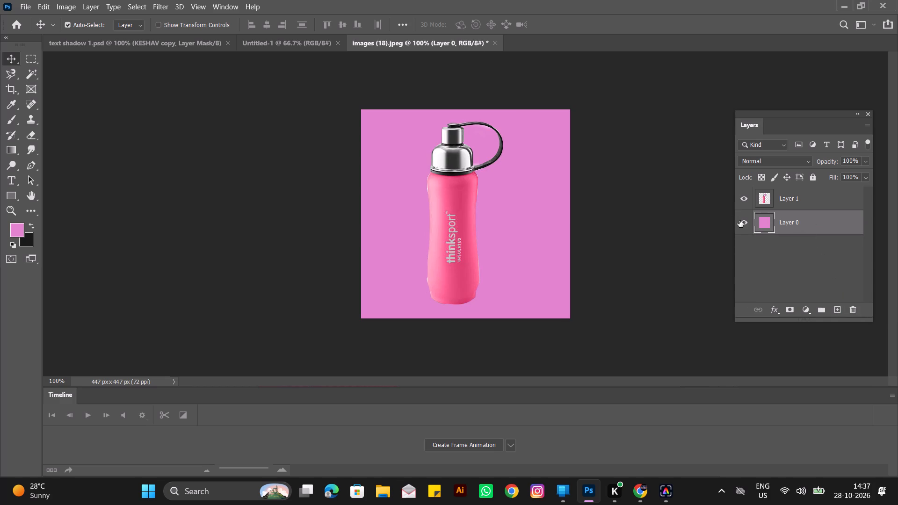
Hide the pink background Layer 0 and delete the bottle cut-out on Layer 1.
left_click(739, 220)
left_click(742, 203)
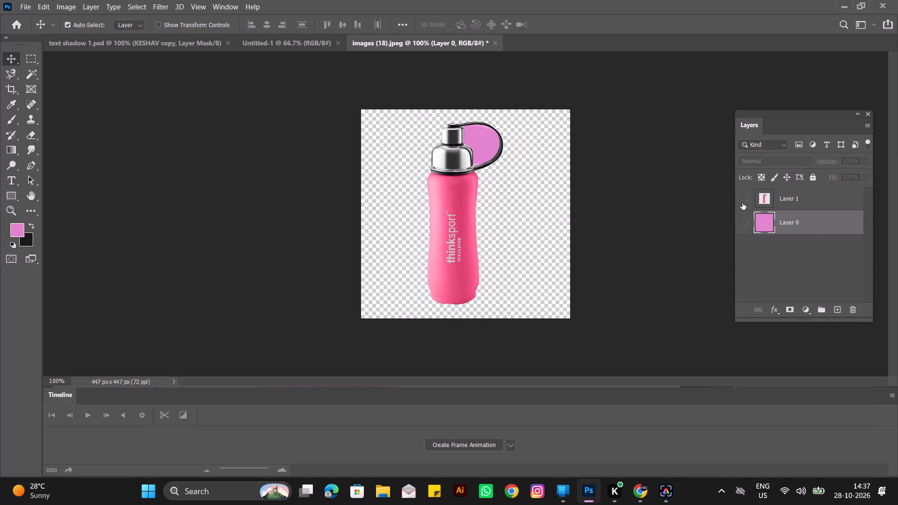
left_click(742, 203)
left_click_drag(801, 200, 859, 316)
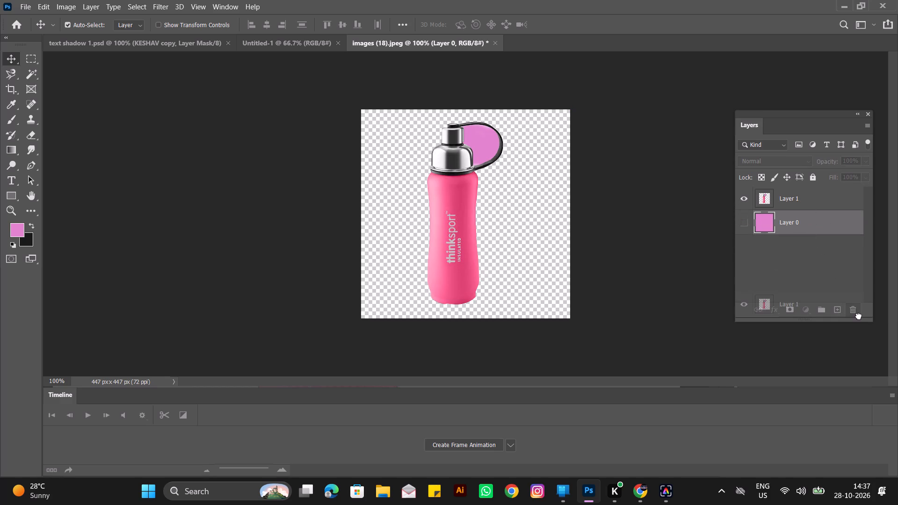
left_click_drag(859, 316, 856, 311)
left_click_drag(819, 200, 855, 317)
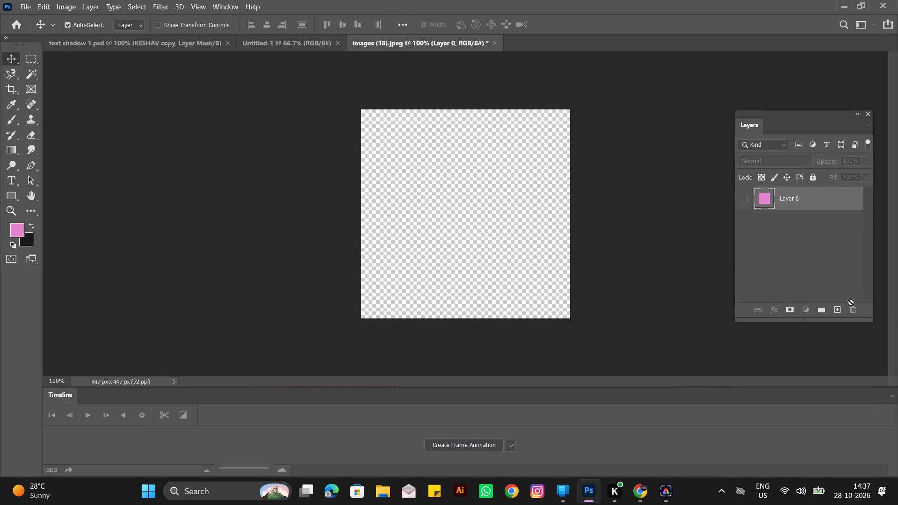
left_click_drag(832, 189, 854, 305)
Switch to Chrome and look through the "water bottle png" image results for a bottle picture.
left_click(846, 6)
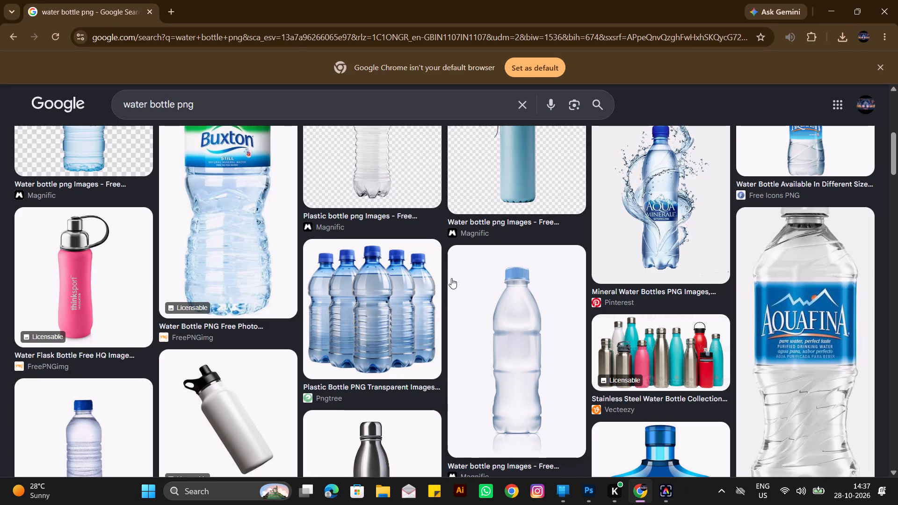
scroll(449, 284, "down", 7)
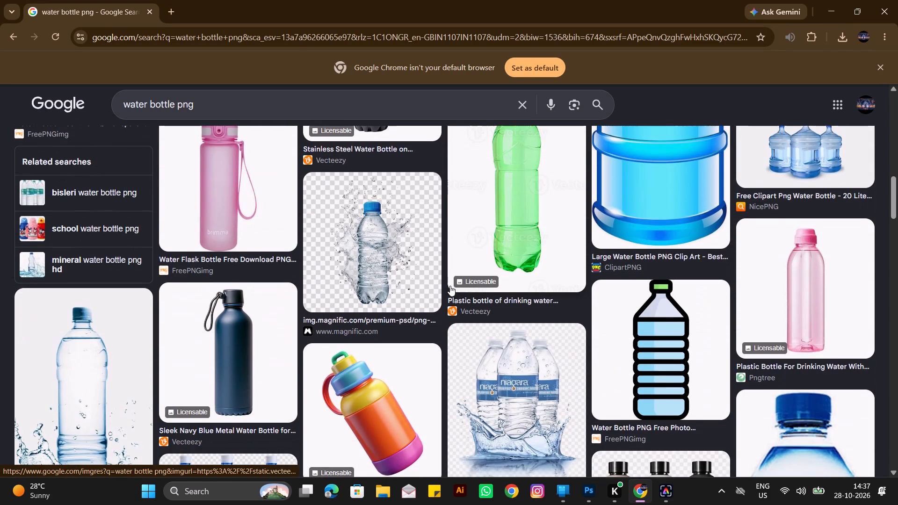
scroll(450, 286, "down", 10)
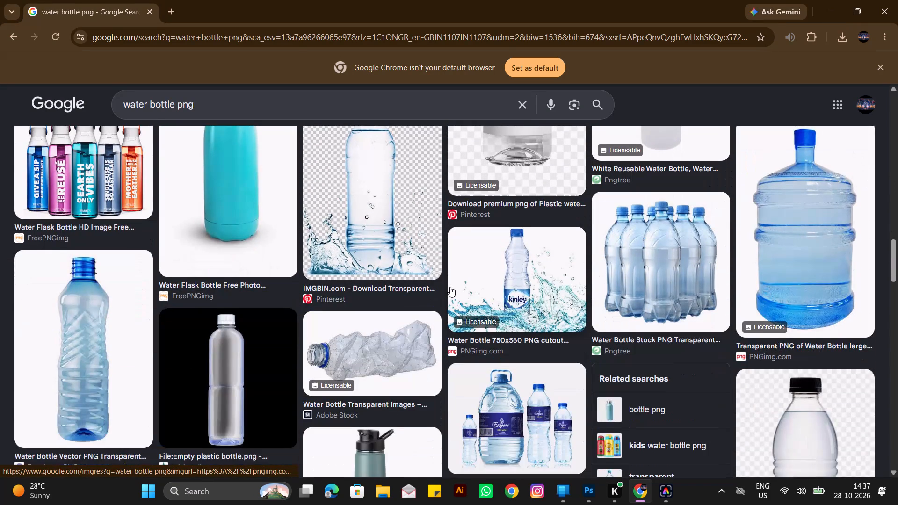
scroll(450, 287, "up", 3)
scroll(450, 287, "down", 6)
scroll(449, 287, "up", 5)
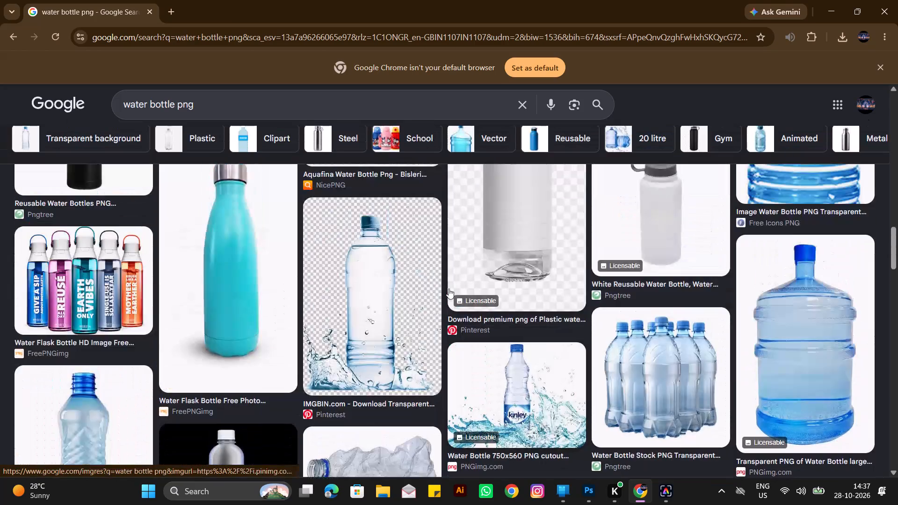
scroll(449, 289, "up", 4)
scroll(449, 289, "down", 7)
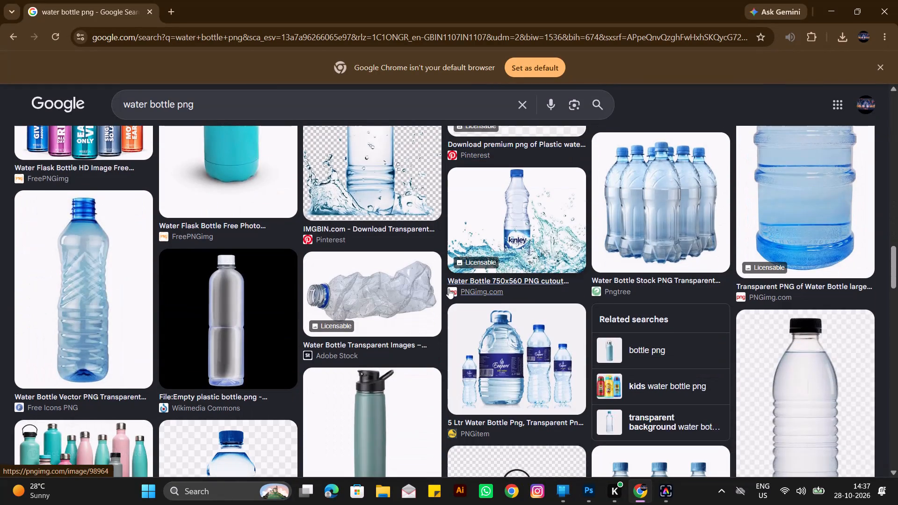
scroll(449, 289, "down", 20)
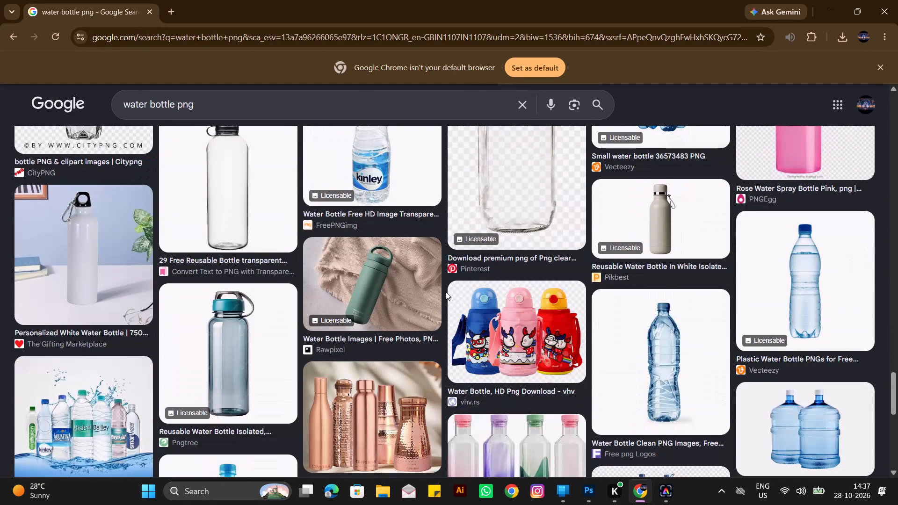
scroll(446, 292, "up", 15)
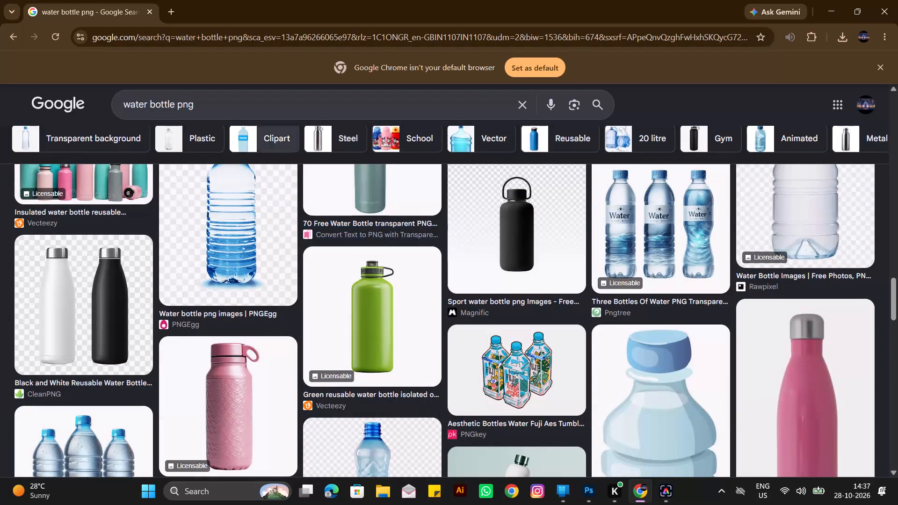
Search Google for "remove bg" across all results and open the remove.bg website.
left_click(219, 100)
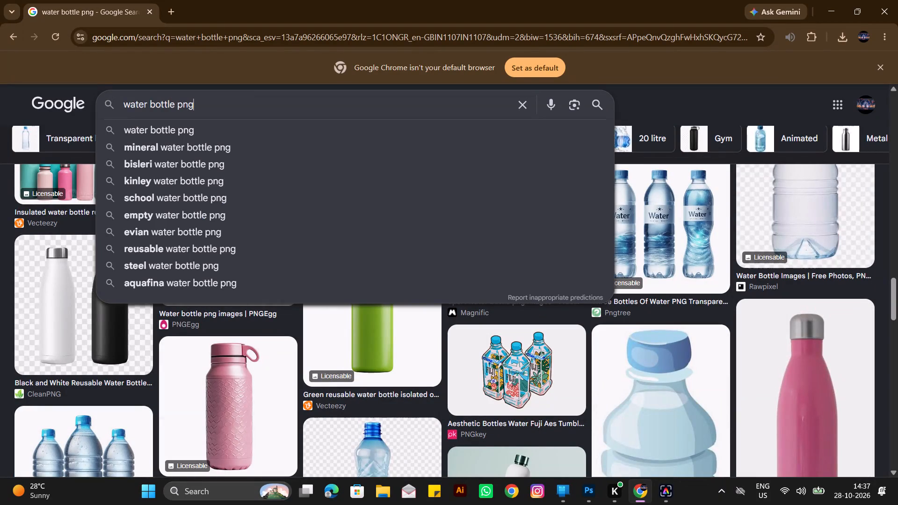
key("BackSpace")
key("BackSpace")
key("BackSpace")
key("BackSpace")
key("BackSpace")
key("BackSpace")
key("BackSpace")
key("BackSpace")
key("BackSpace")
key("BackSpace")
key("BackSpace")
key("BackSpace")
key("BackSpace")
key("BackSpace")
key("BackSpace")
key("BackSpace")
key("BackSpace")
key("BackSpace")
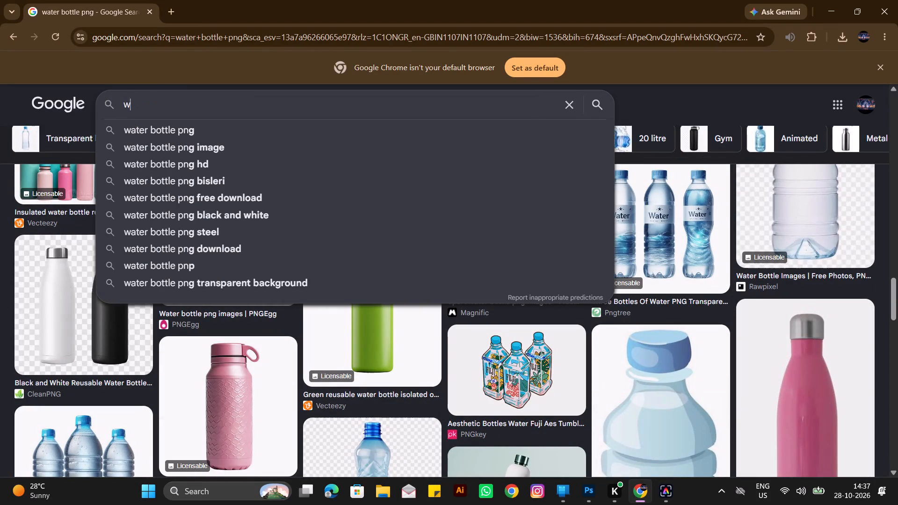
type("removeb")
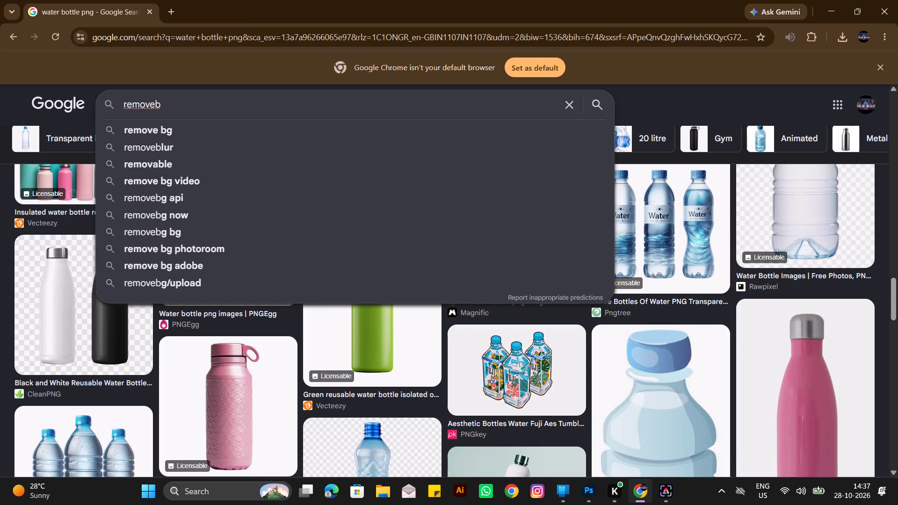
left_click(204, 123)
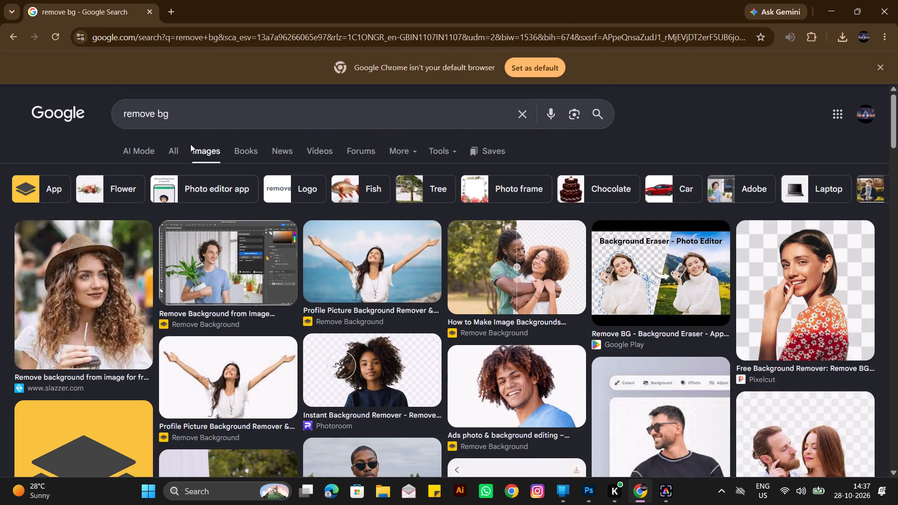
left_click(184, 148)
left_click(243, 213)
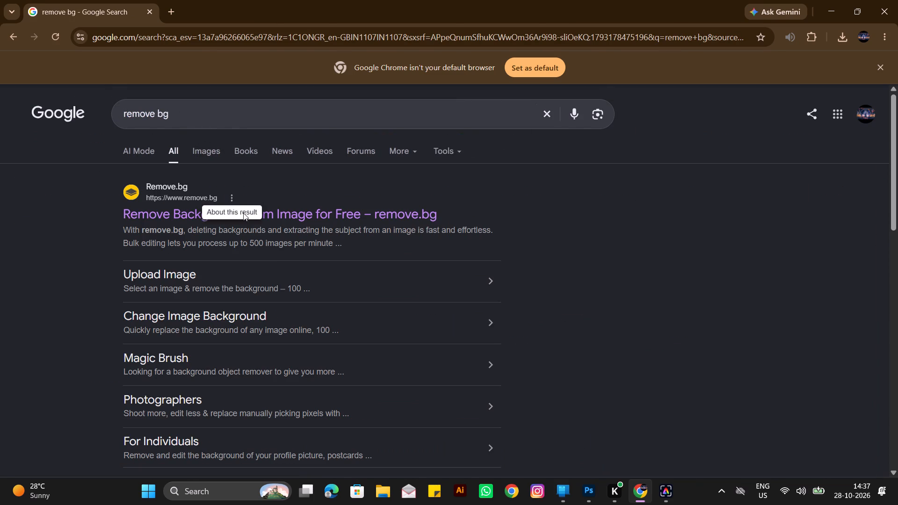
left_click(263, 213)
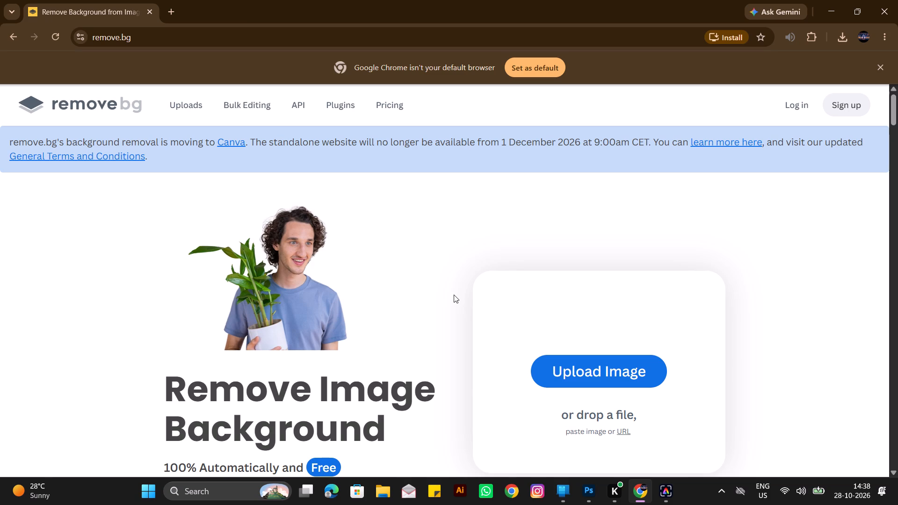
Upload the first image in the Downloads folder to remove.bg for background removal.
left_click(566, 361)
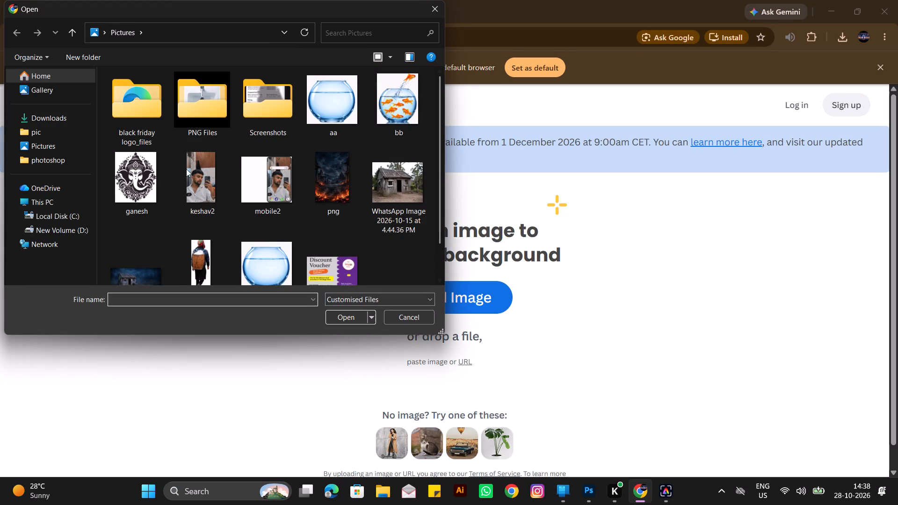
left_click(36, 115)
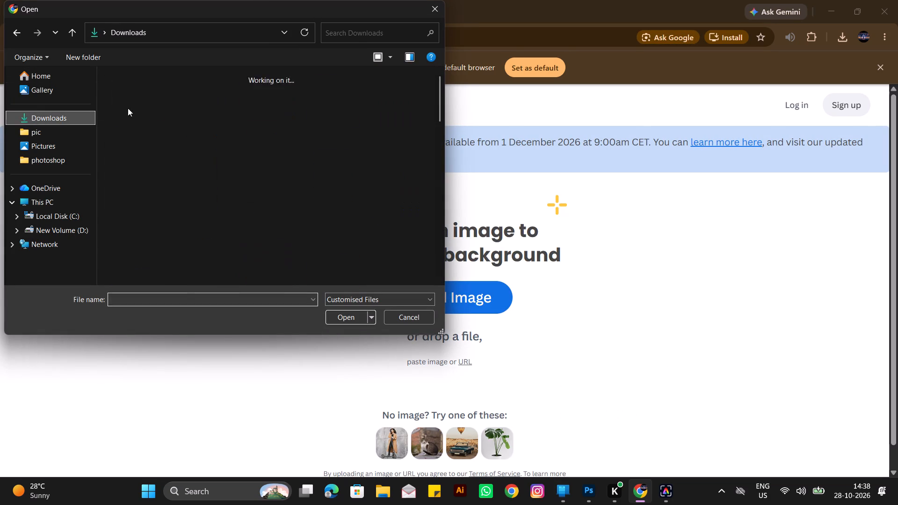
left_click(153, 114)
left_click(349, 315)
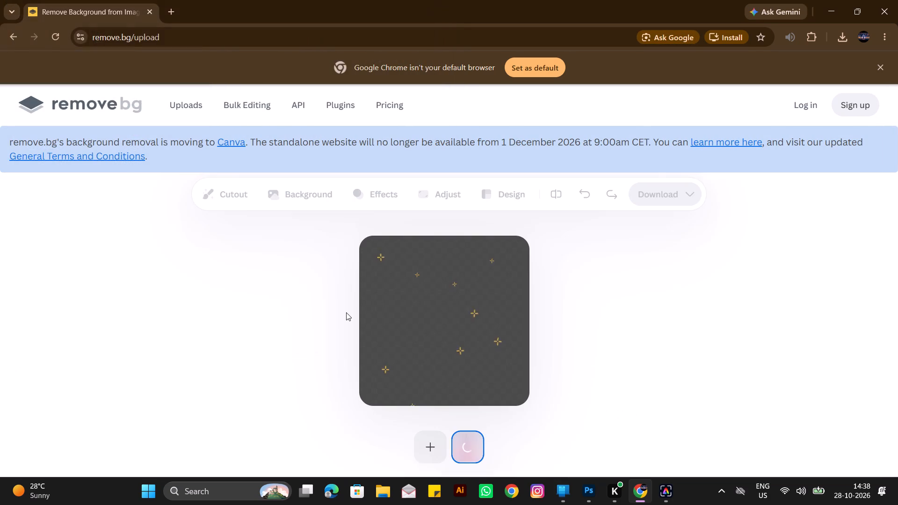
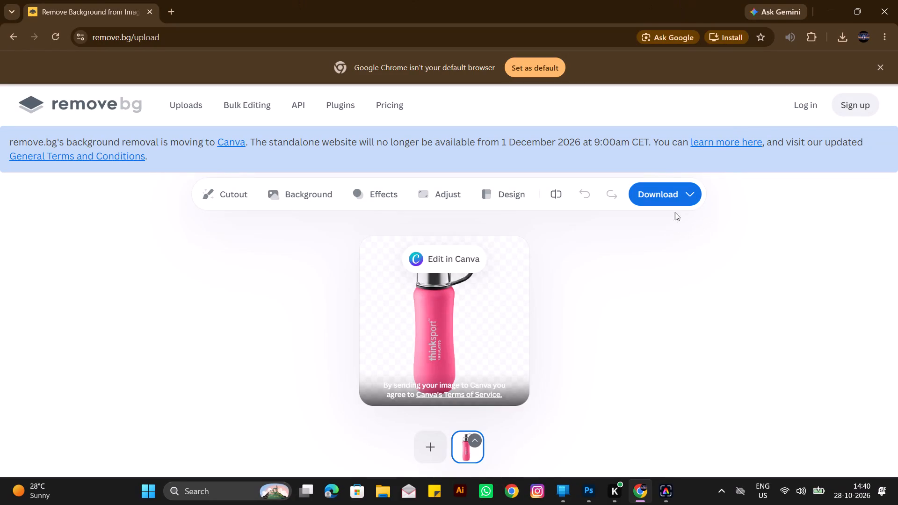
Download the free 447 x 447 preview version of the background-removed bottle image from remove.bg.
left_click(673, 196)
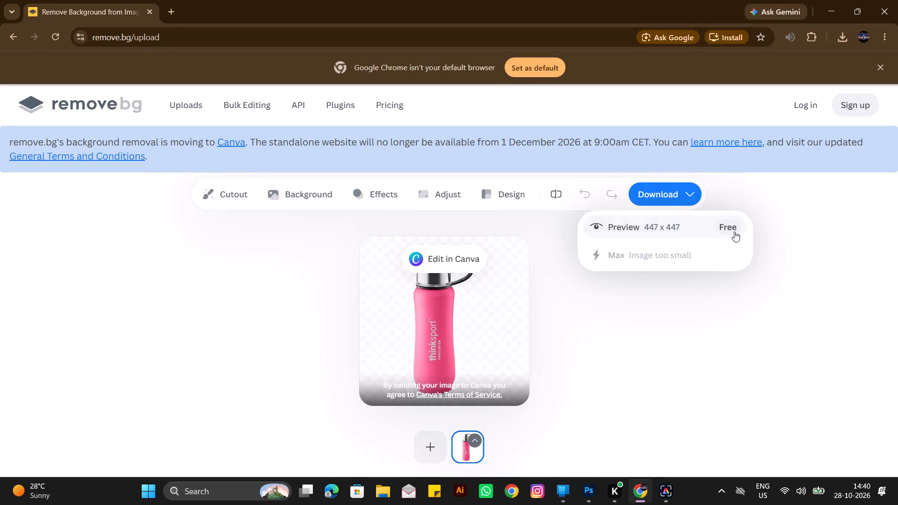
left_click(732, 228)
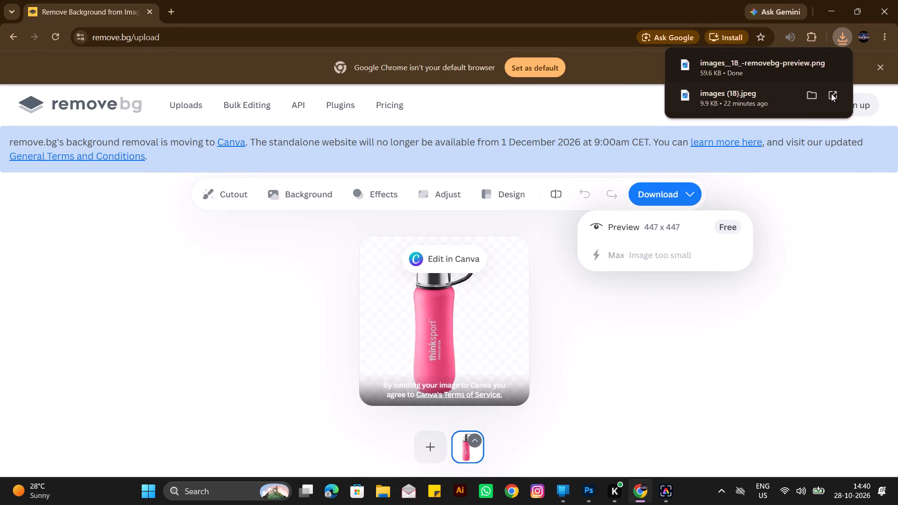
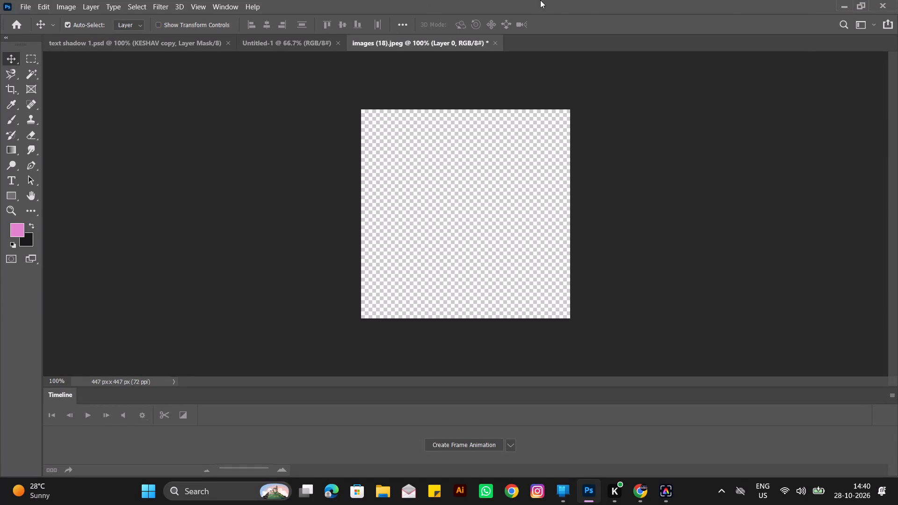
Close the emptied images (18).jpeg document without saving its changes.
left_click(495, 40)
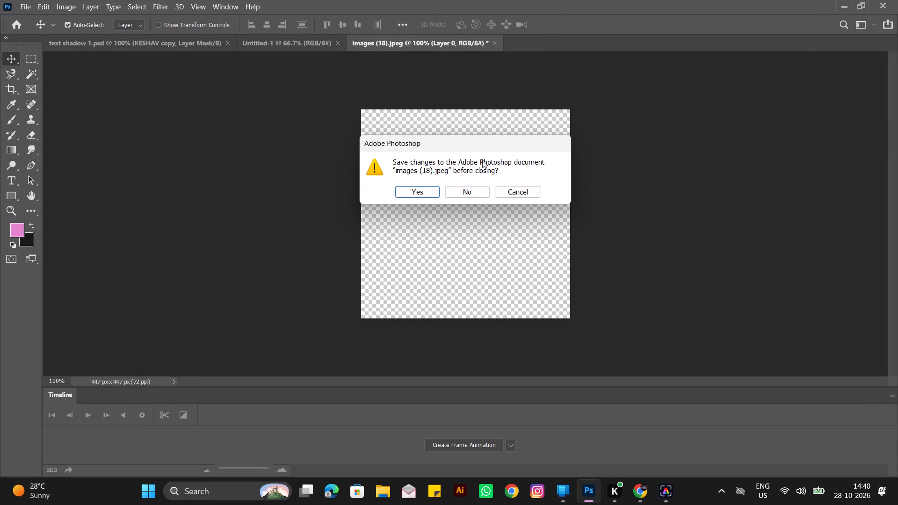
left_click(471, 193)
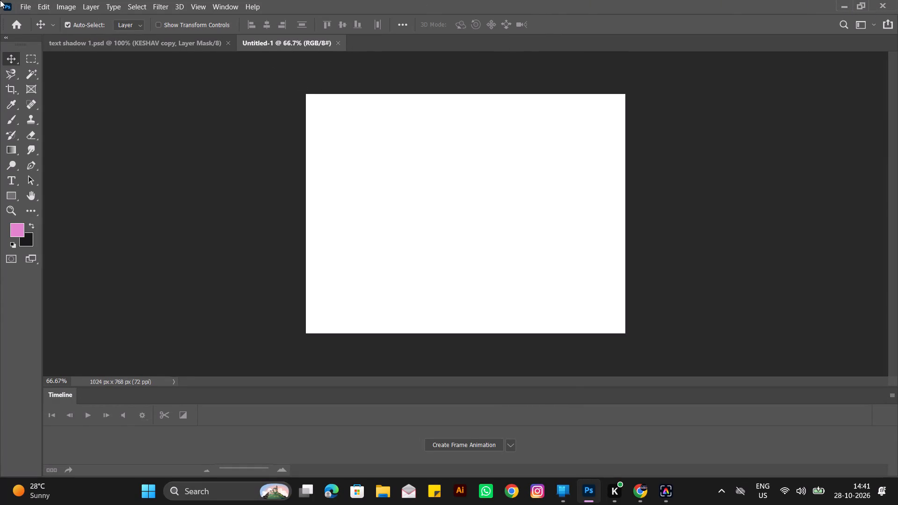
Open the background-removed bottle image images__18_-removebg-preview from the Downloads folder.
left_click(19, 10)
left_click(31, 25)
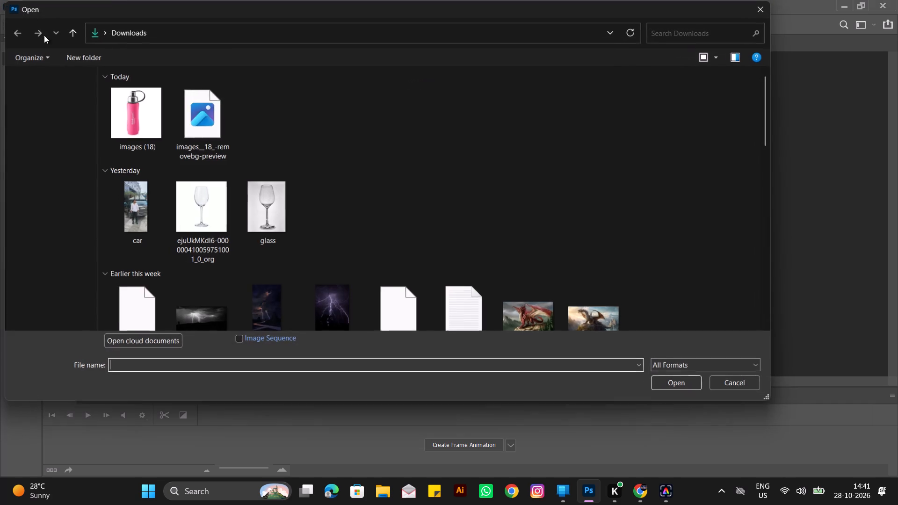
left_click(182, 127)
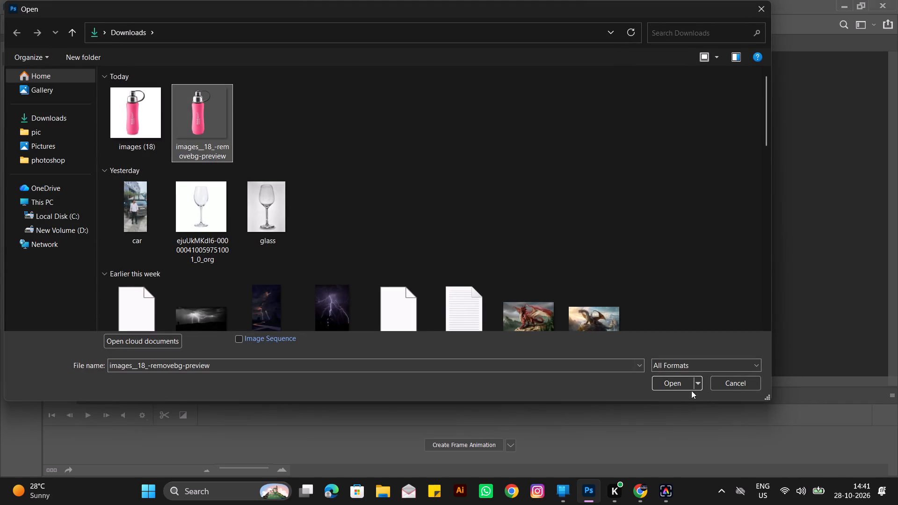
left_click(673, 382)
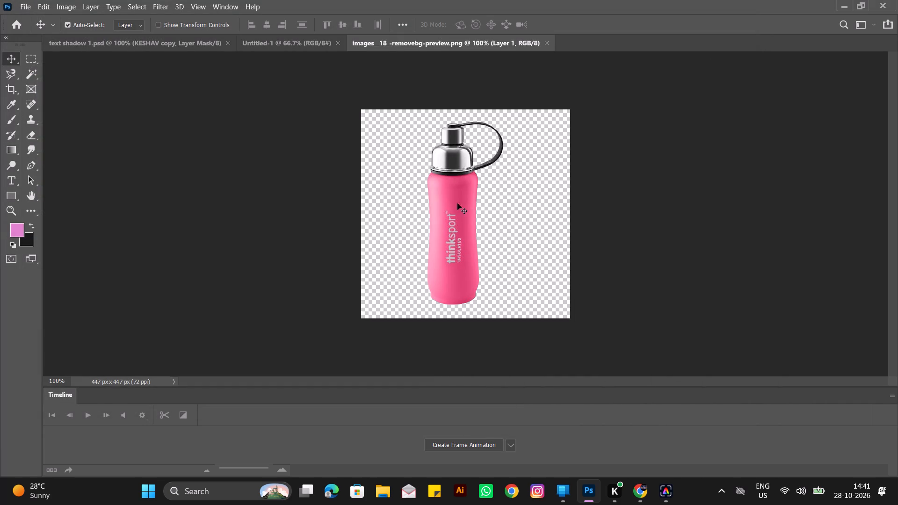
Bring the Layers panel into the workspace.
left_click(217, 2)
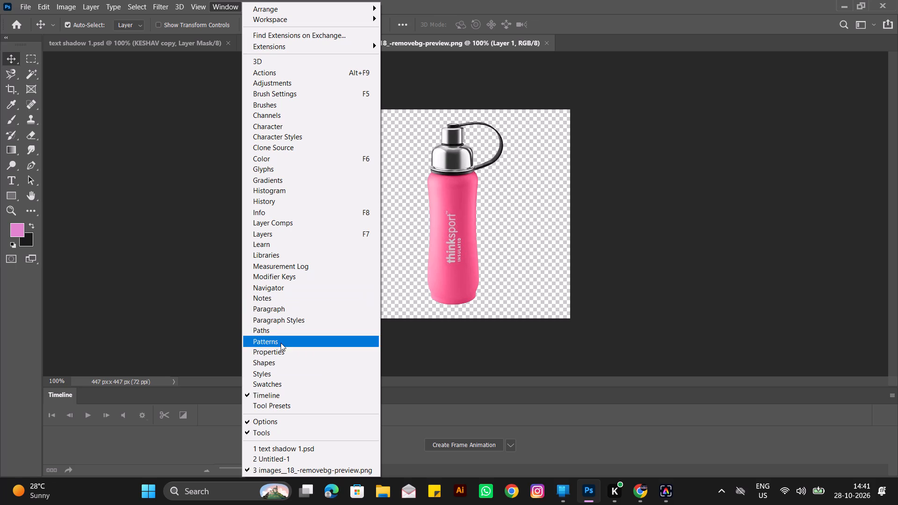
left_click(272, 237)
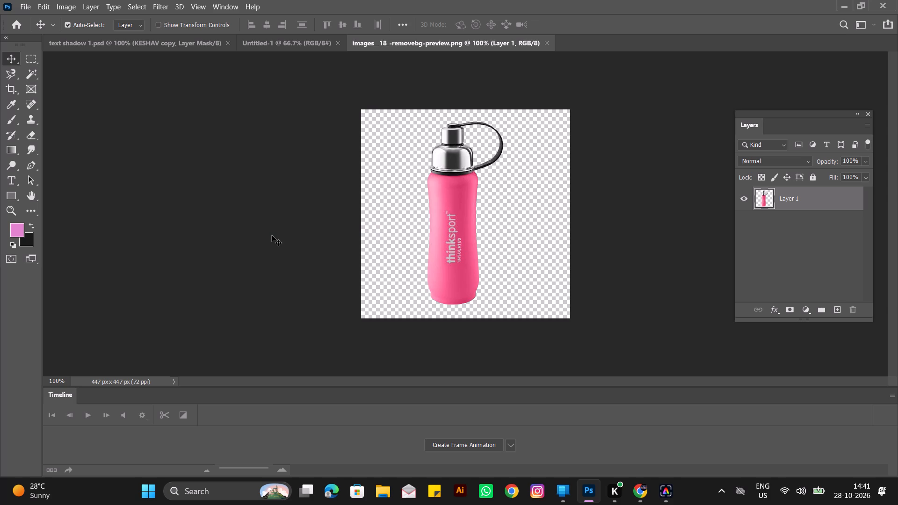
Copy the entire bottle cut-out, close its source document, and paste the bottle into Untitled-1.
left_click_drag(413, 43, 411, 65)
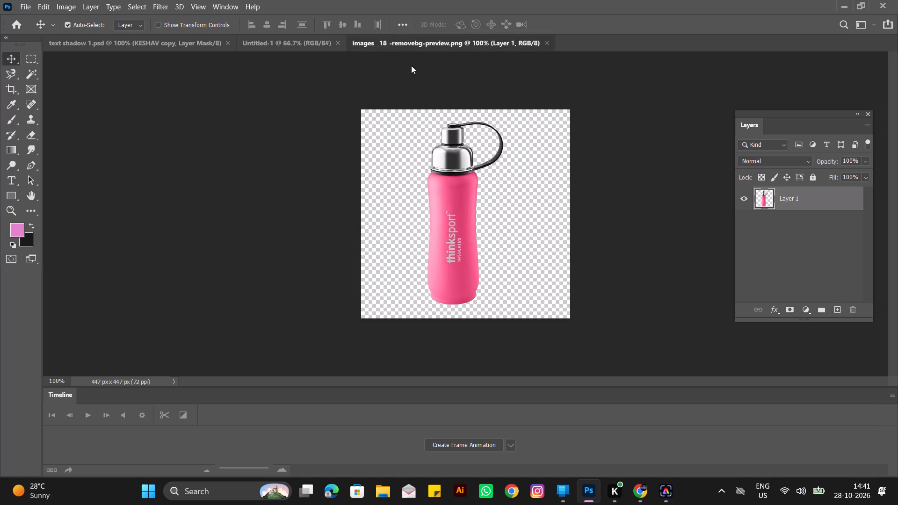
left_click_drag(411, 65, 375, 113)
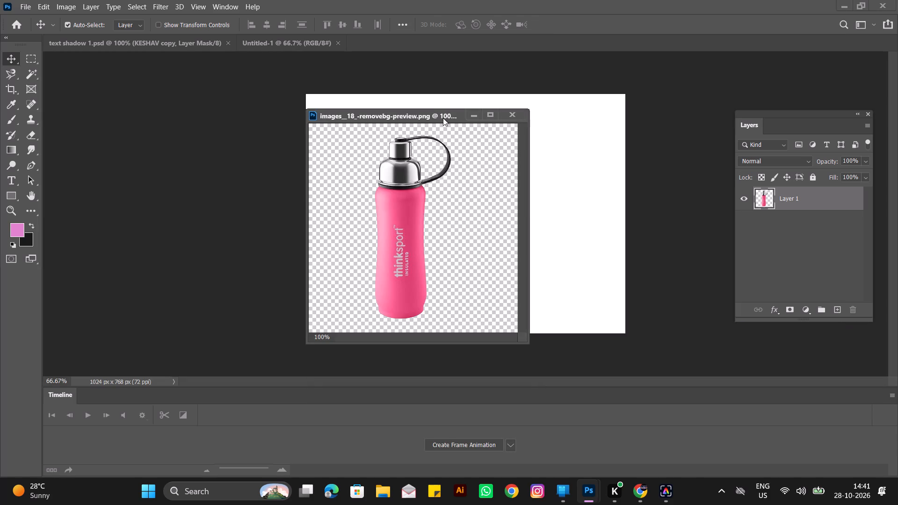
left_click_drag(435, 115, 277, 115)
key("ctrl+a")
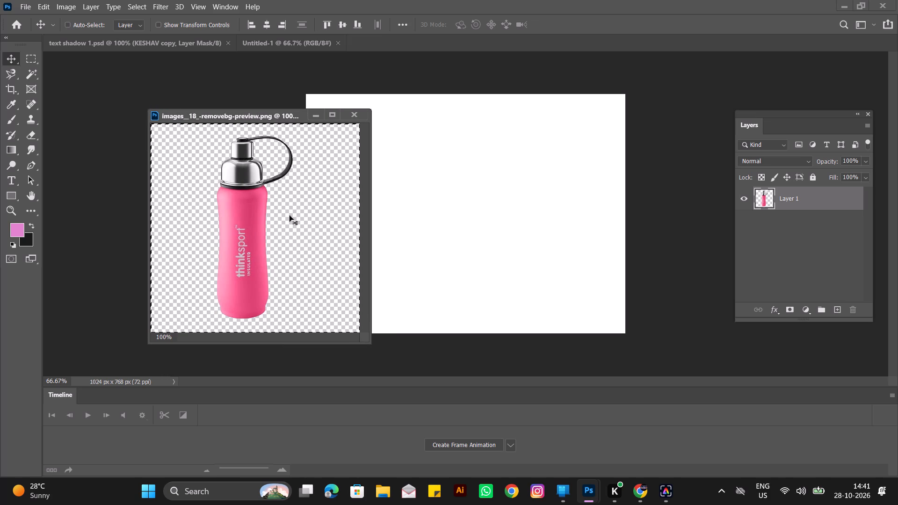
key("ctrl+c")
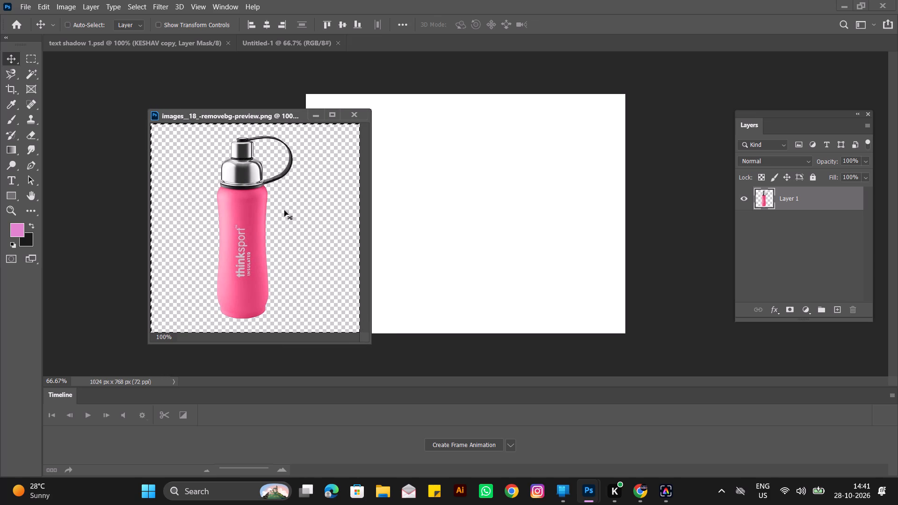
key("ctrl+w")
key("ctrl+v")
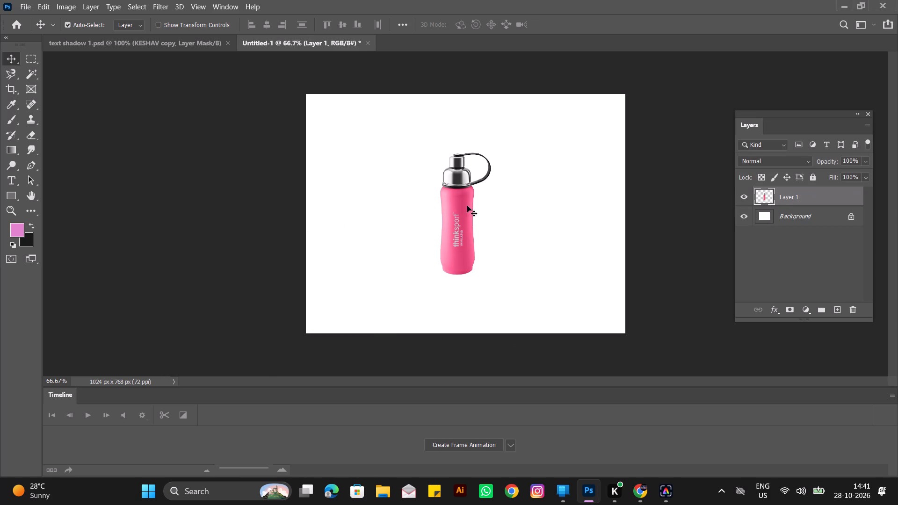
Move the pasted bottle slightly lower and centre it horizontally on the canvas.
left_click_drag(451, 210, 459, 215)
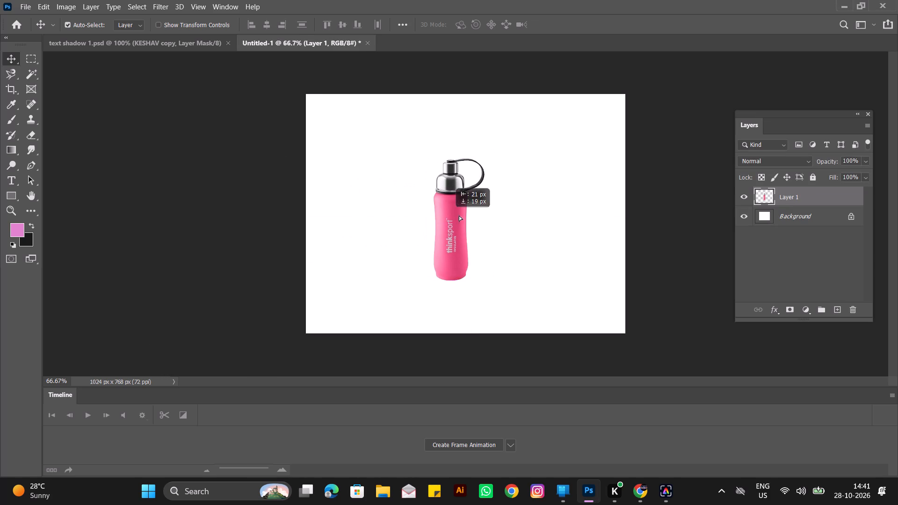
left_click_drag(459, 215, 462, 214)
Fill the Background layer with the pink foreground colour.
left_click(779, 213)
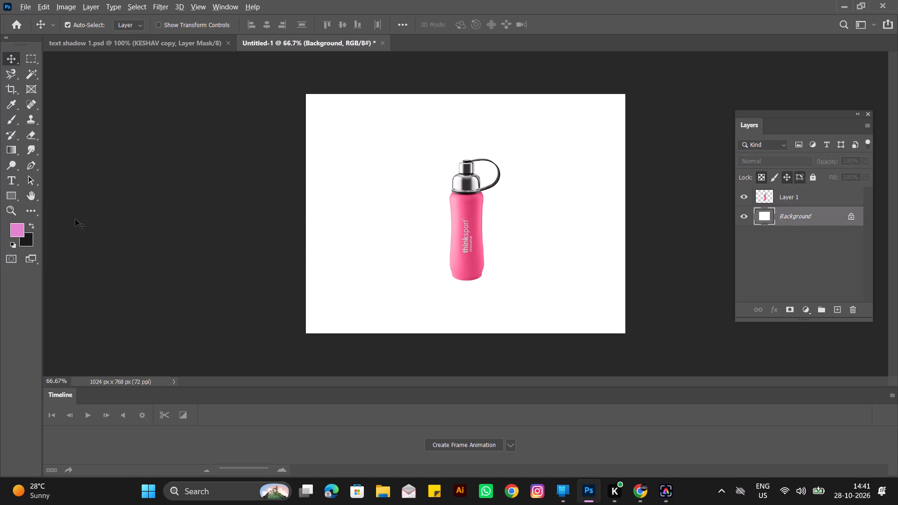
key("alt+backslash")
key("alt+BackSpace")
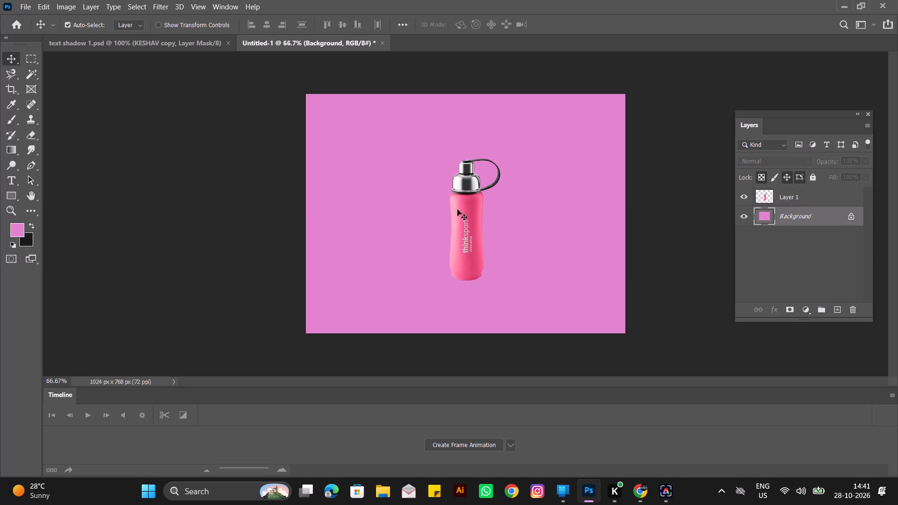